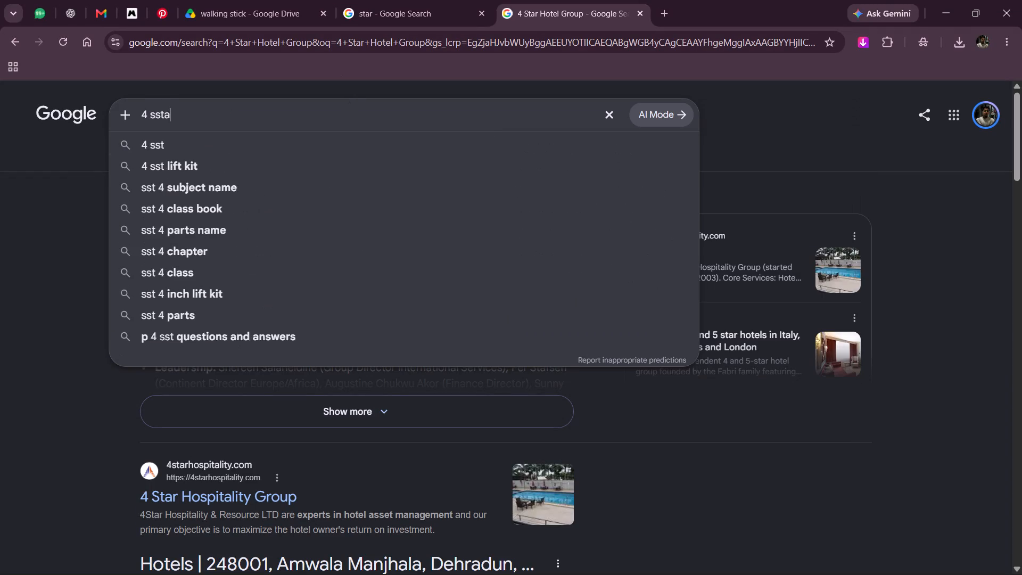
Correct the mistyped query and search Google for "4 star hotel dubai".
key(BackSpace)
key(BackSpace)
key(BackSpace)
text(ra)
key(BackSpace)
key(BackSpace)
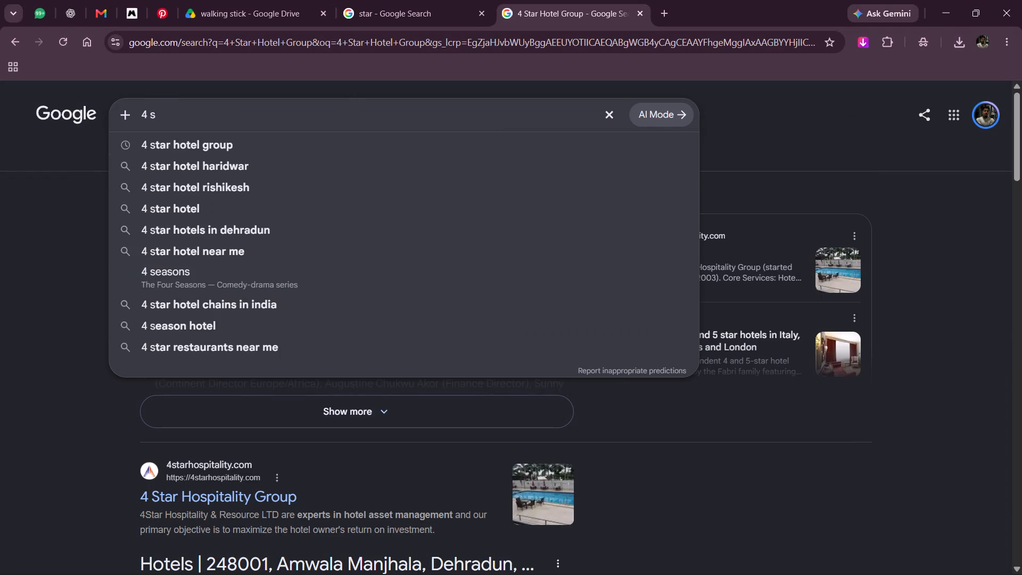
text(taer)
key(BackSpace)
key(BackSpace)
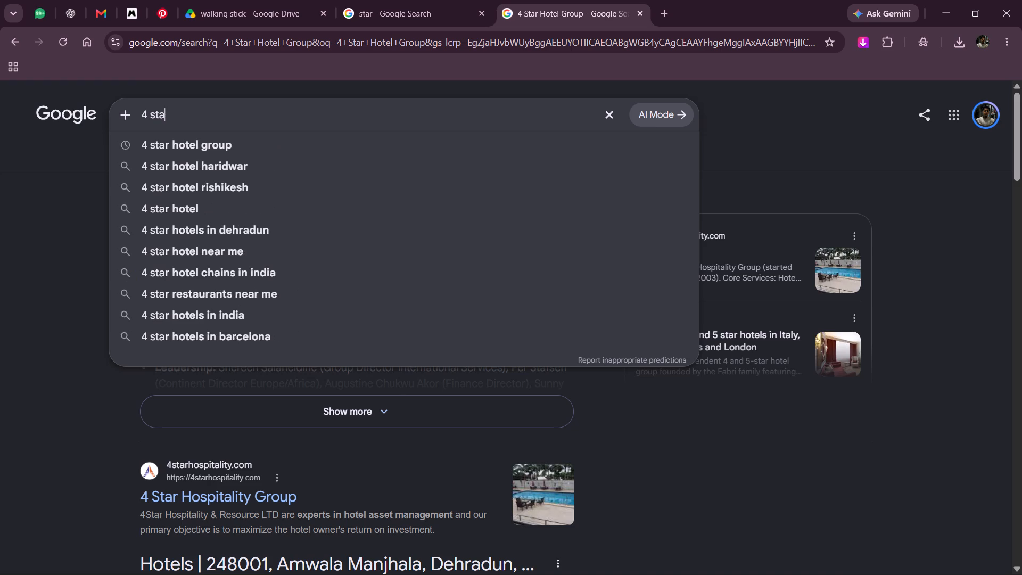
key(BackSpace)
text(ar)
key(space)
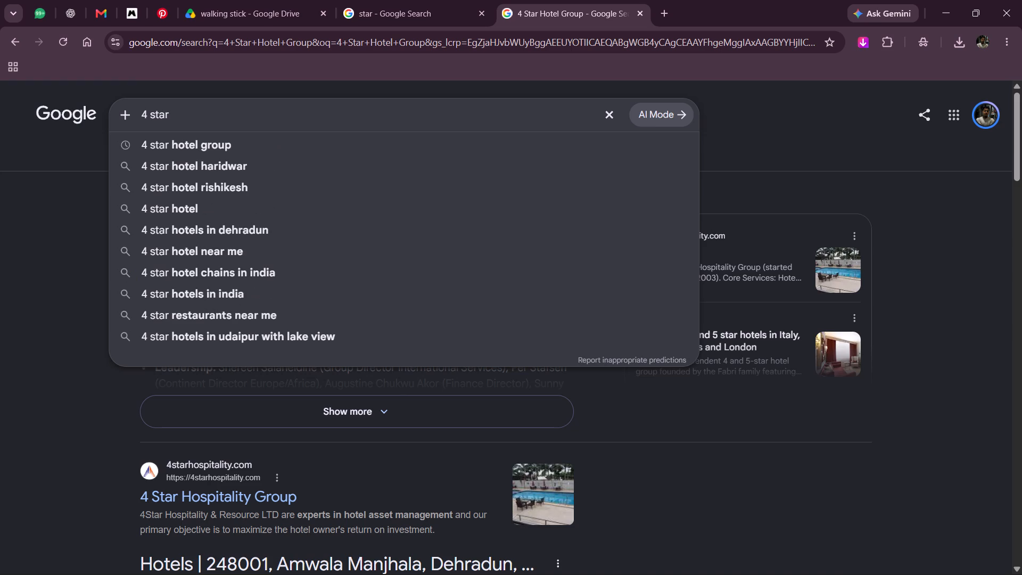
text(hota)
key(BackSpace)
text(el)
key(space)
text(du)
key(Down)
key(Return)
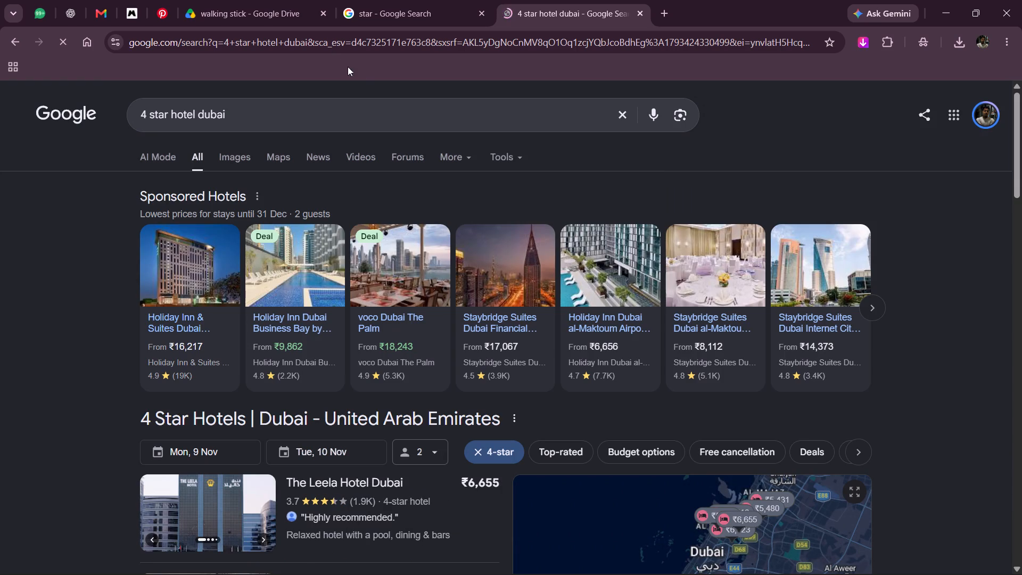
Show the image results and open the preview of the Booking.com photo of a pool with umbrellas and the Dubai skyline.
click(241, 146)
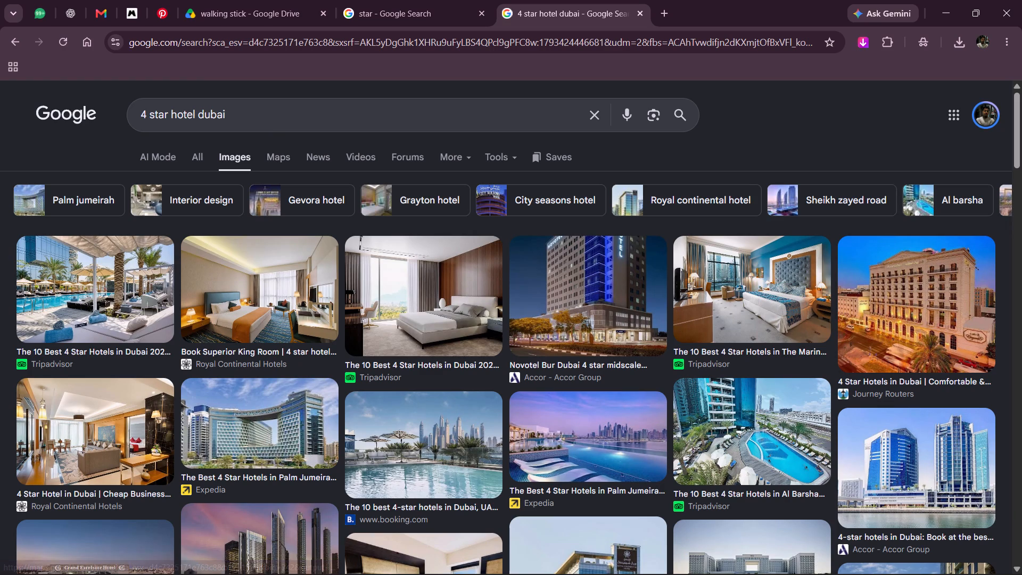
click(106, 299)
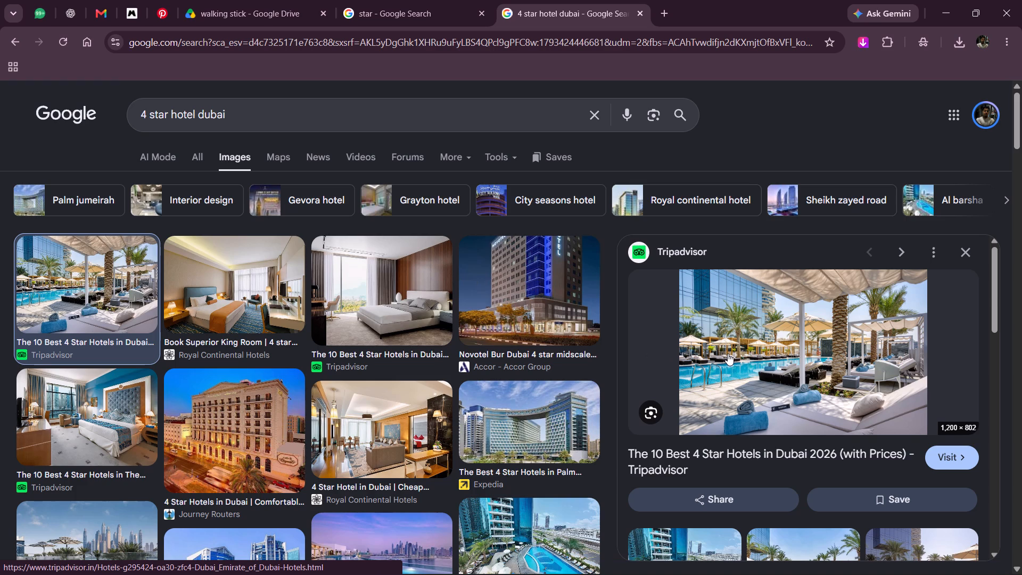
scroll(728, 354, down, 2)
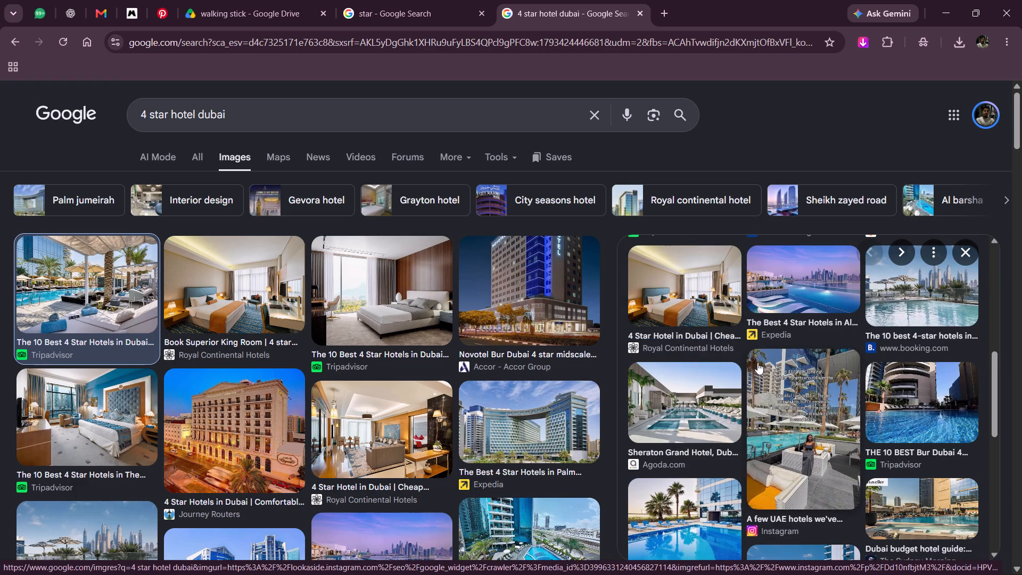
click(936, 303)
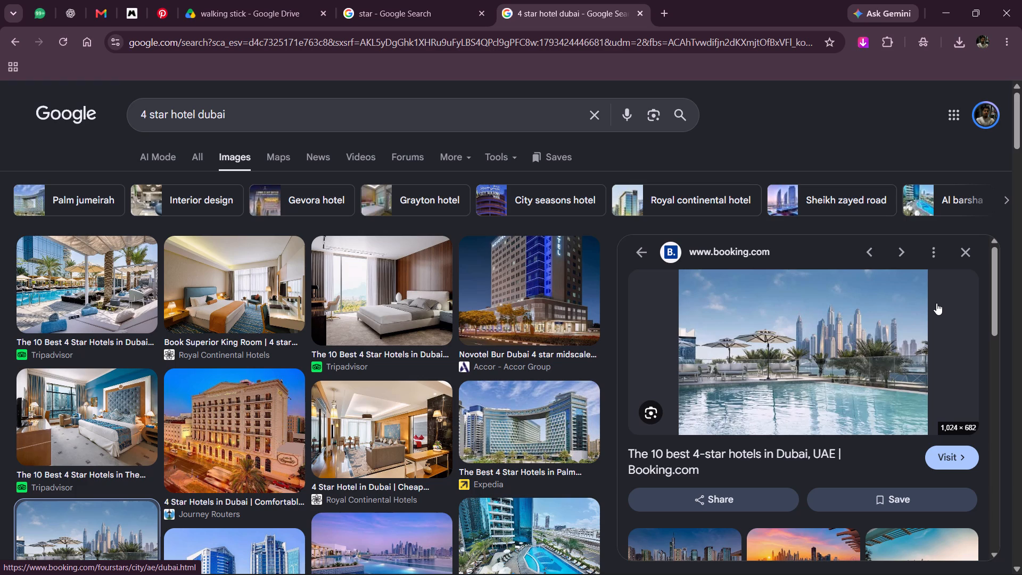
Visit the photo's Booking.com source page, dismiss the date calendar and look through the list of best 4-star hotels in Dubai.
click(851, 307)
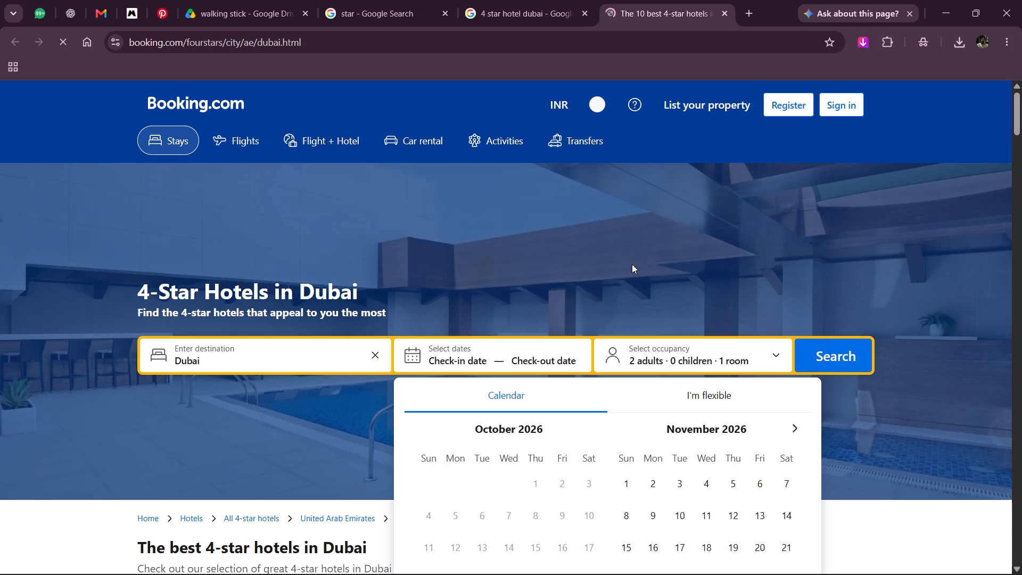
scroll(632, 264, down, 2)
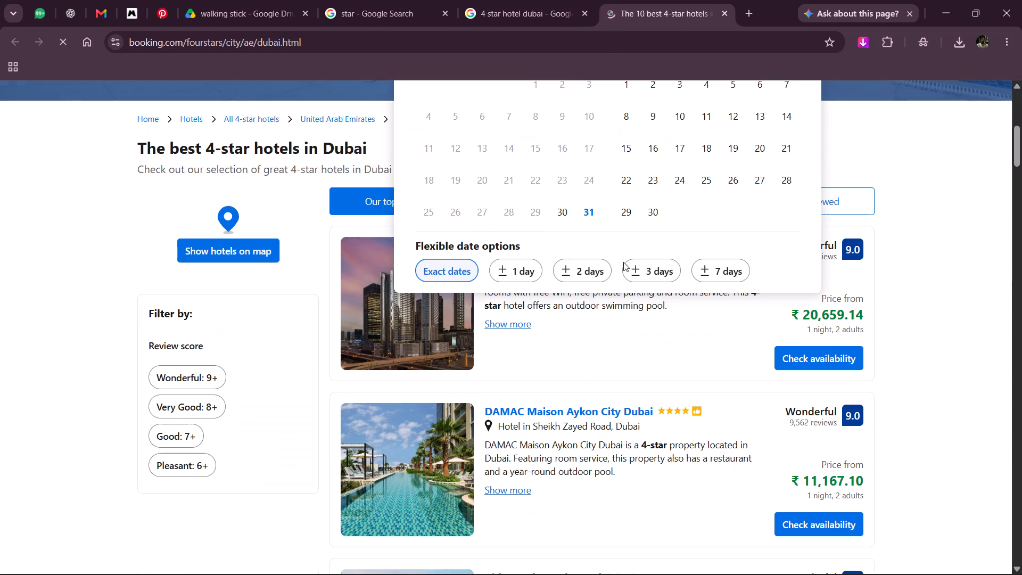
click(284, 483)
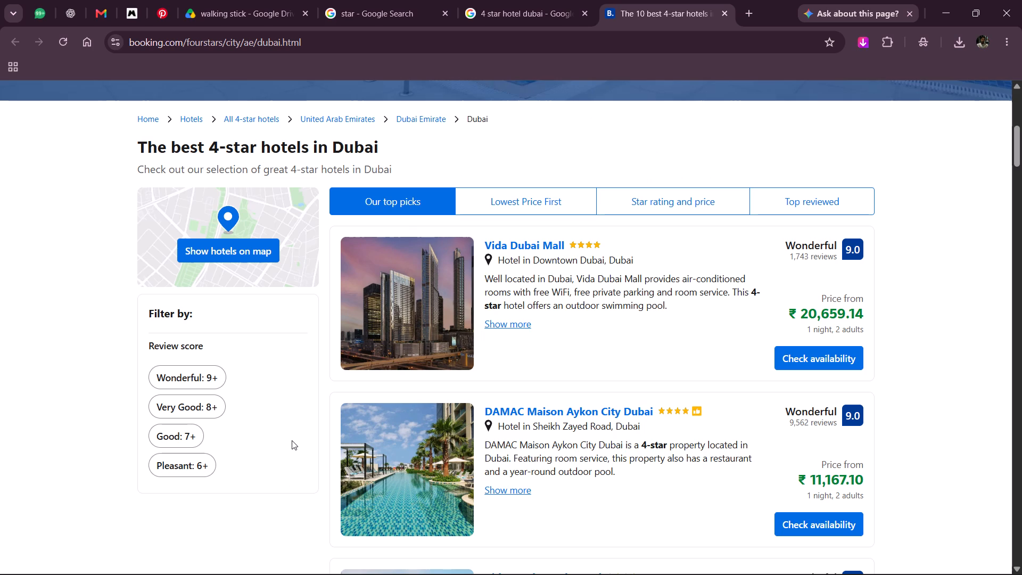
scroll(292, 440, down, 1)
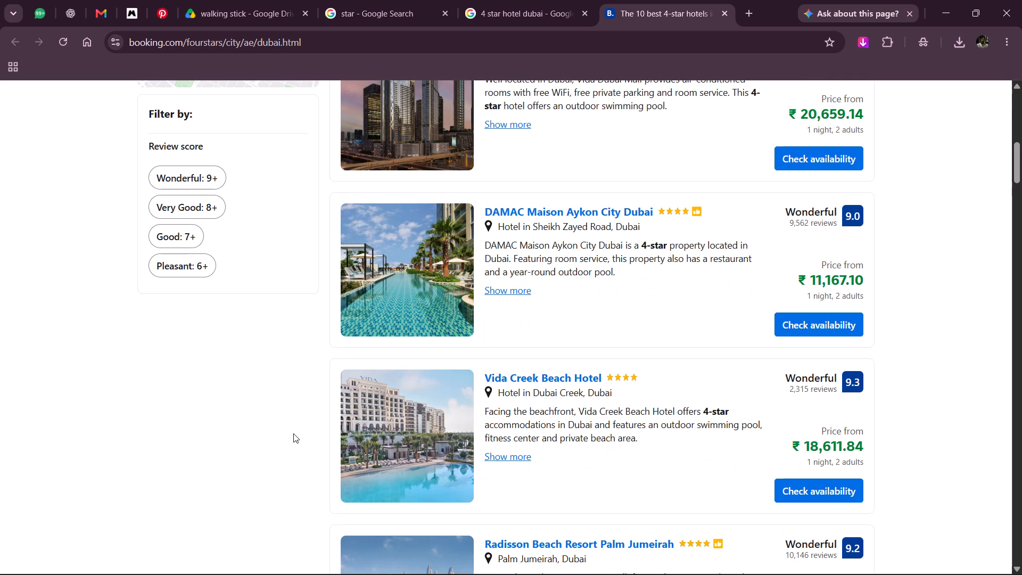
scroll(293, 433, down, 2)
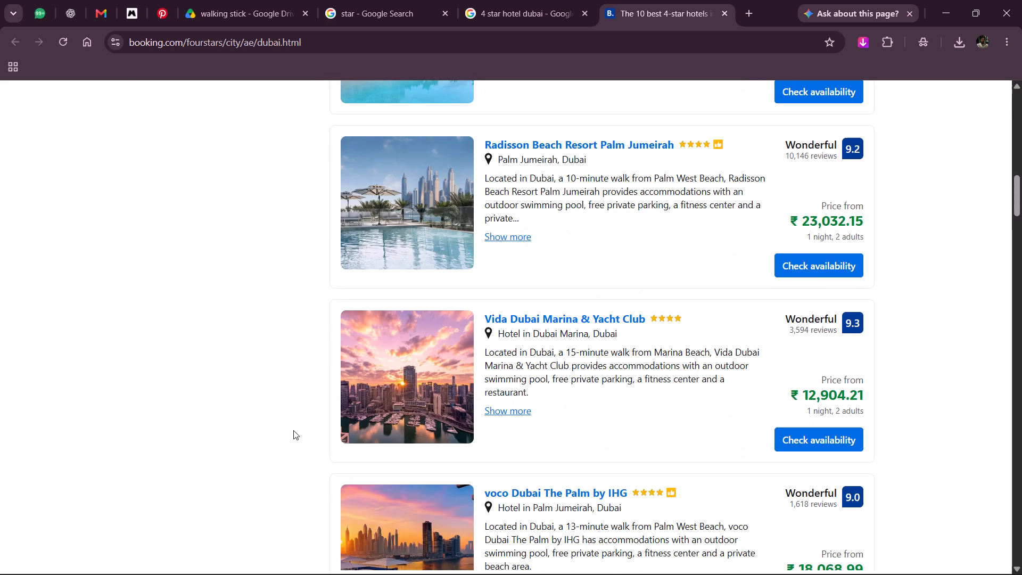
scroll(293, 430, down, 1)
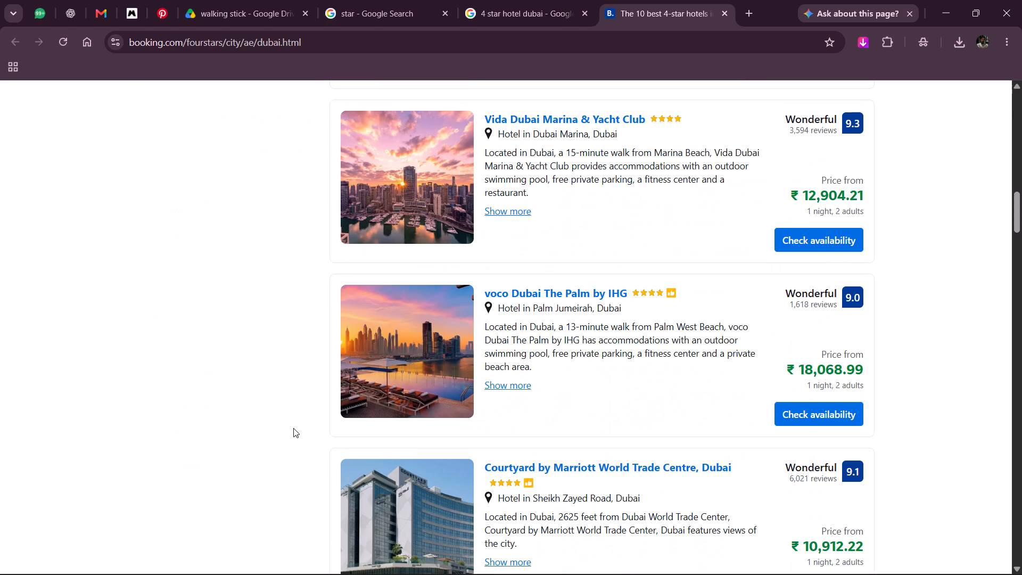
scroll(294, 422, down, 1)
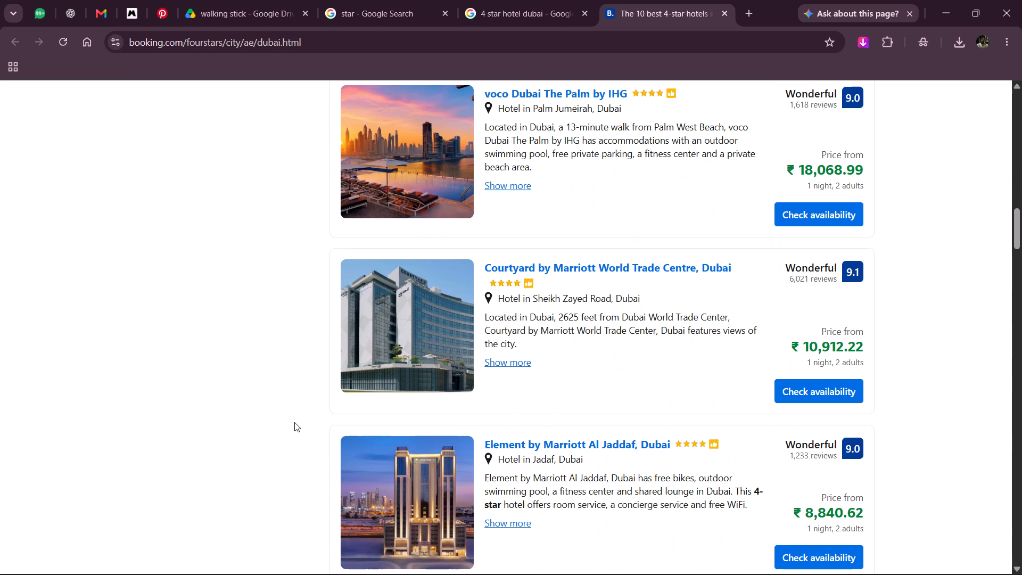
scroll(294, 422, down, 2)
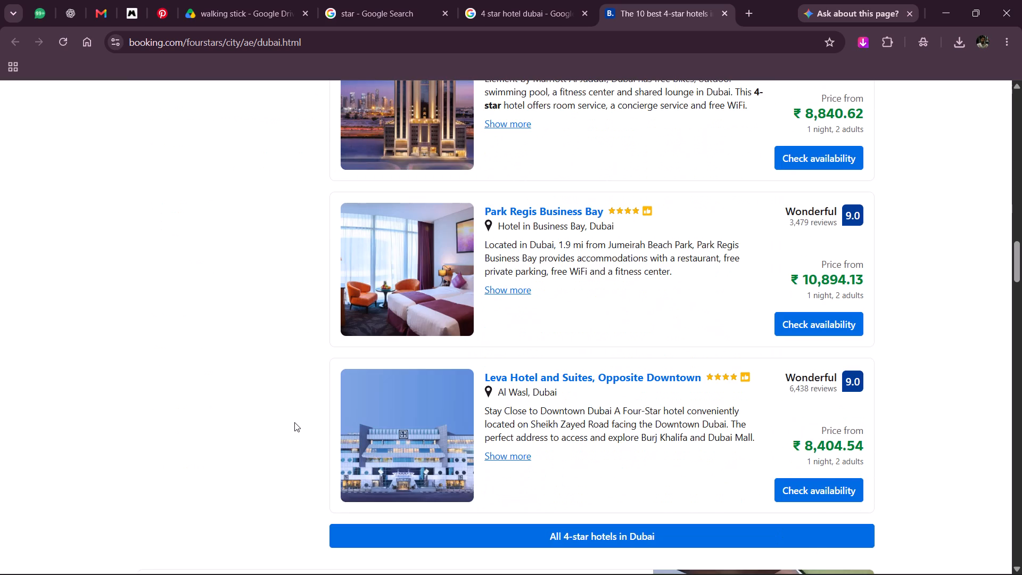
scroll(294, 422, down, 1)
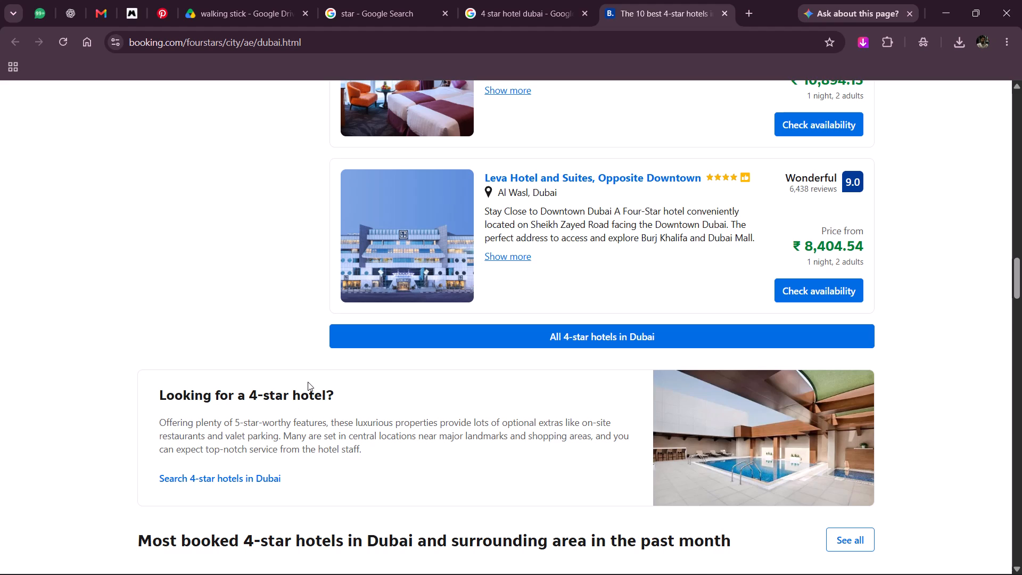
Return to the image results and save the Booking.com pool photo to the Downloads folder as a WEBP file.
click(565, 0)
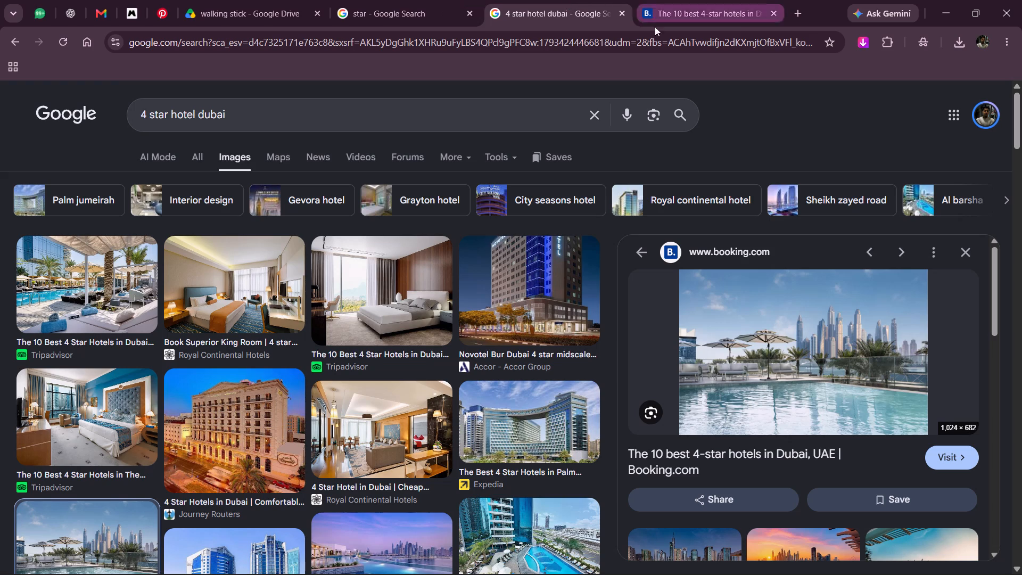
scroll(747, 362, down, 2)
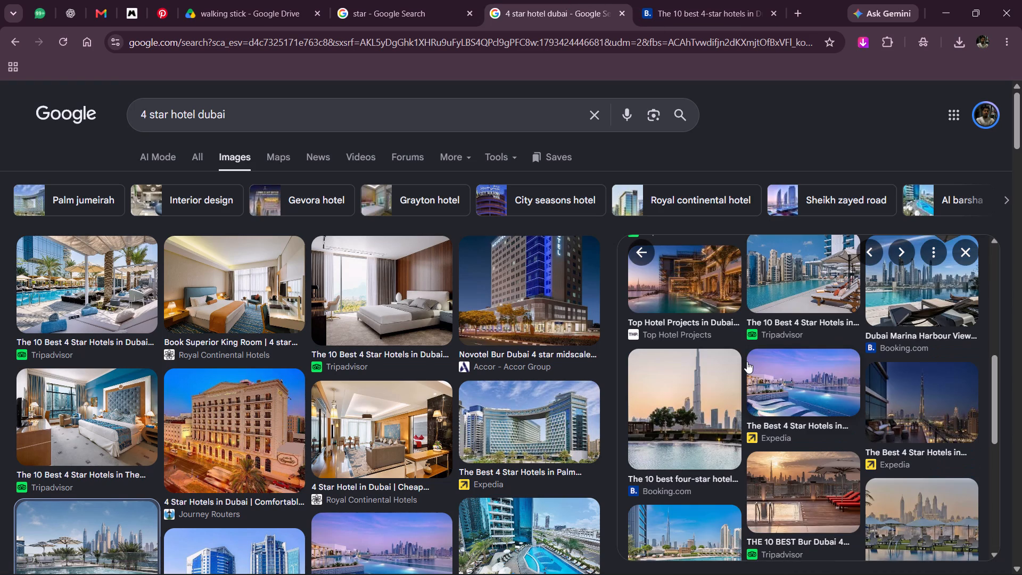
scroll(747, 362, up, 2)
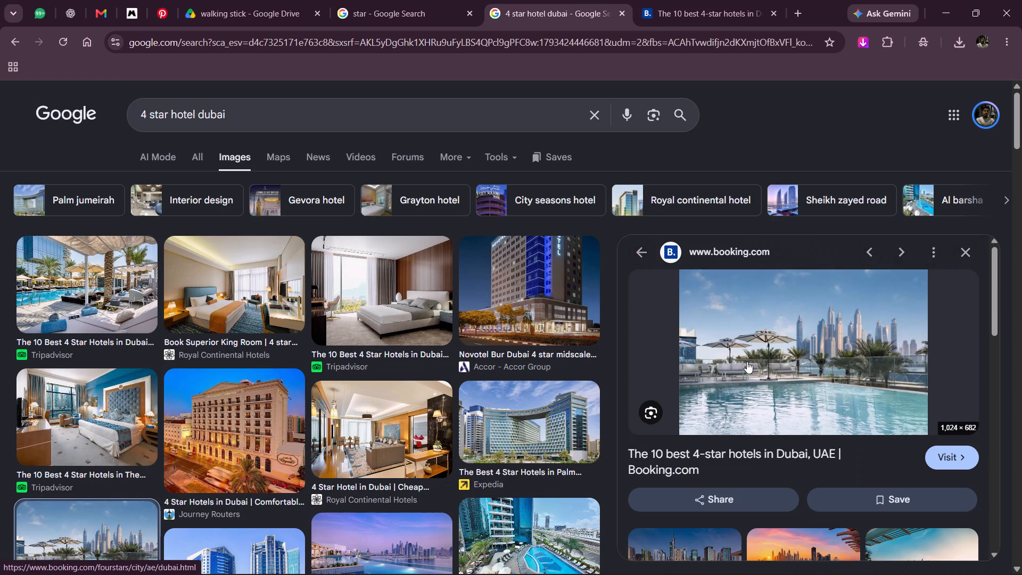
right_click(747, 362)
click(864, 251)
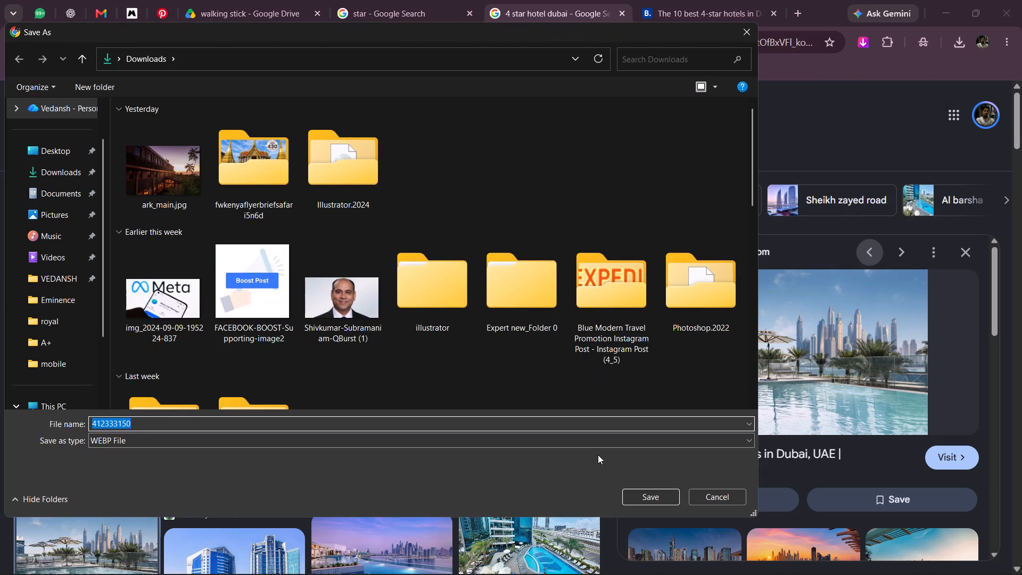
click(663, 495)
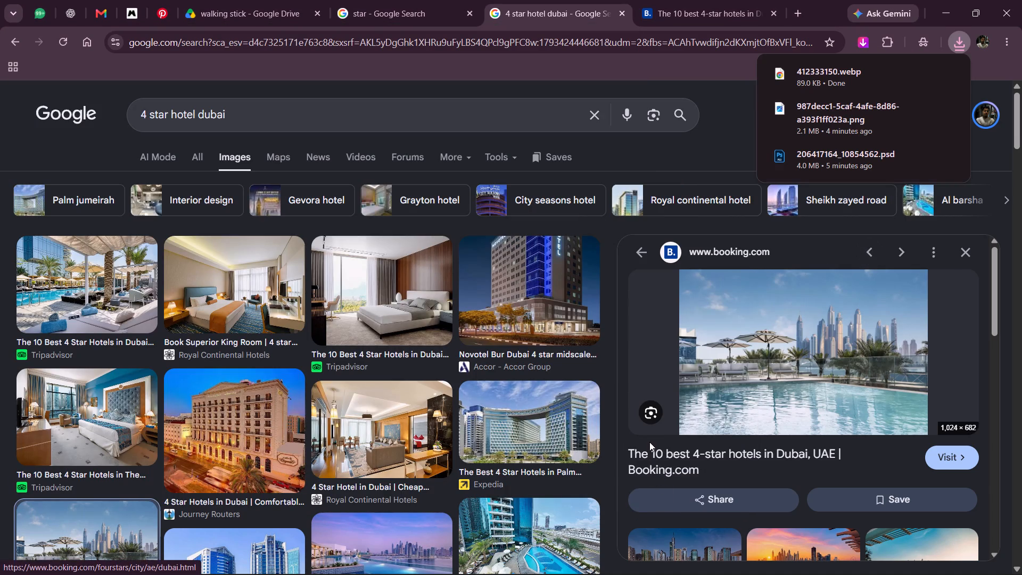
click(728, 103)
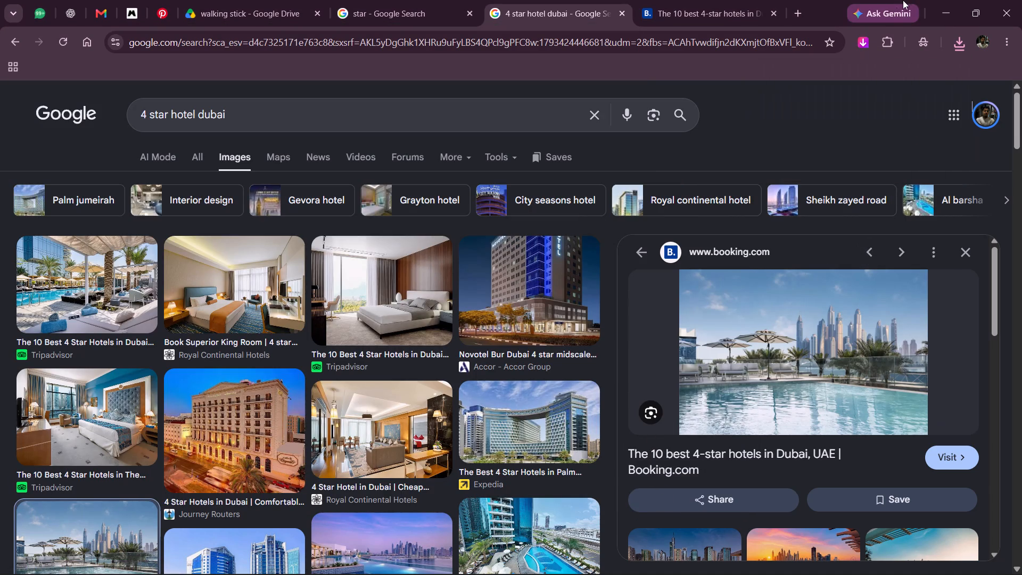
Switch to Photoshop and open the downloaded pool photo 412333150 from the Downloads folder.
click(945, 20)
click(950, 0)
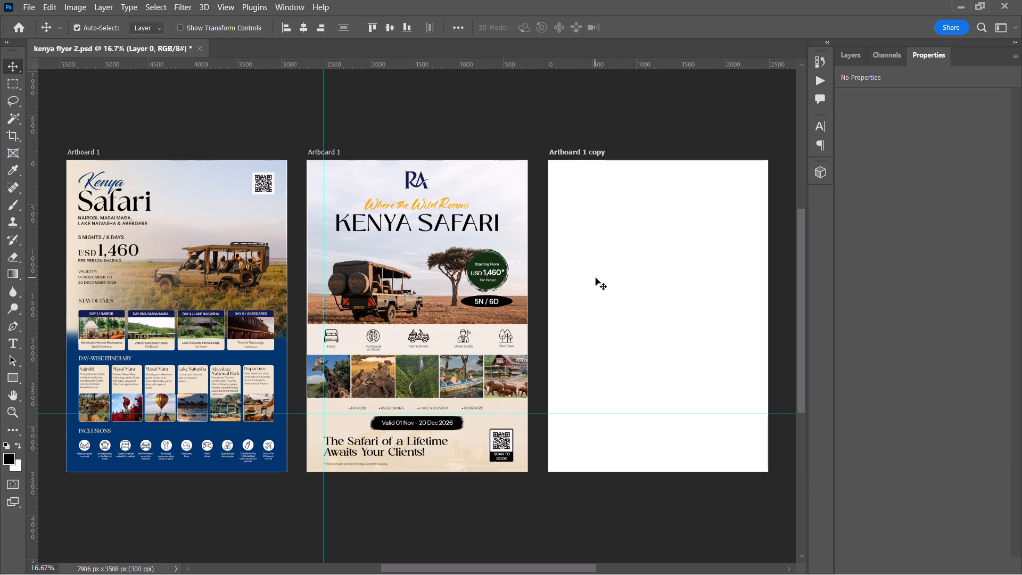
key(ctrl+o)
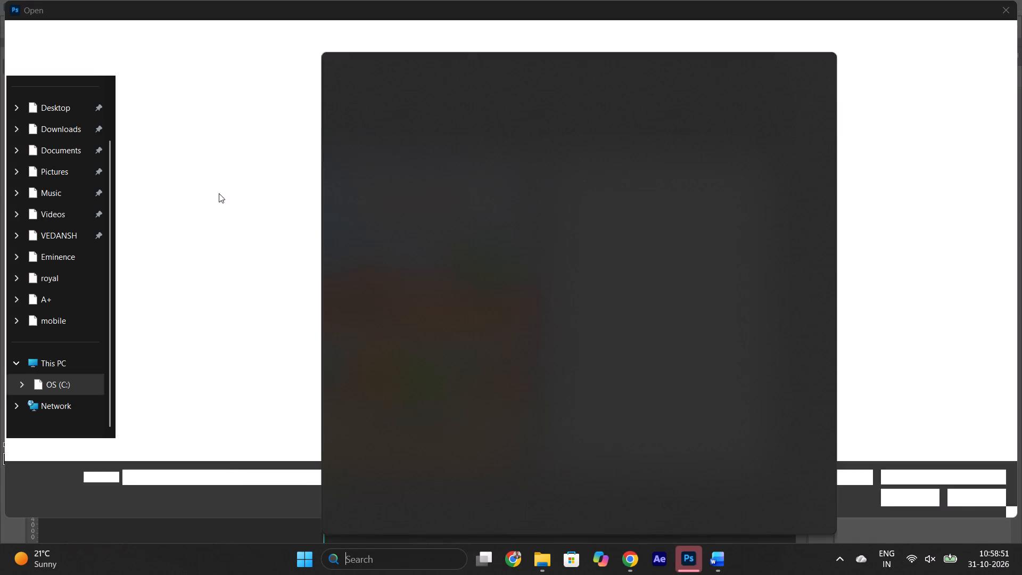
click(945, 160)
click(30, 127)
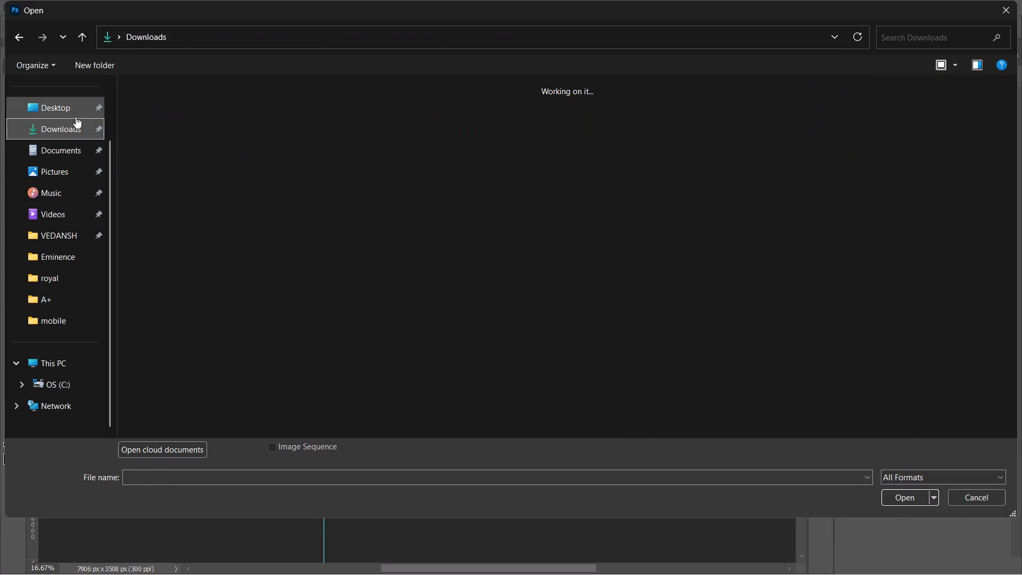
double_click(153, 139)
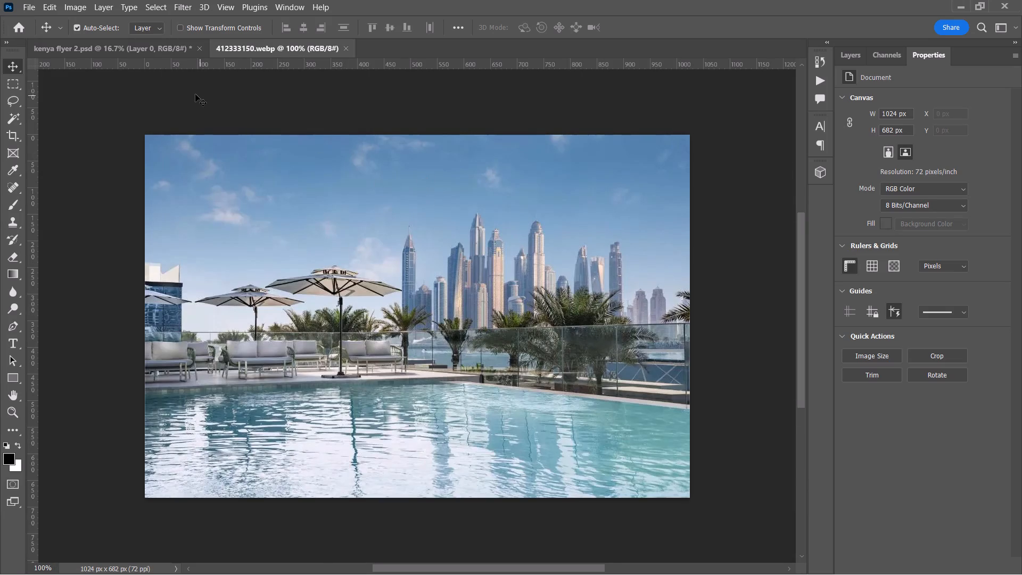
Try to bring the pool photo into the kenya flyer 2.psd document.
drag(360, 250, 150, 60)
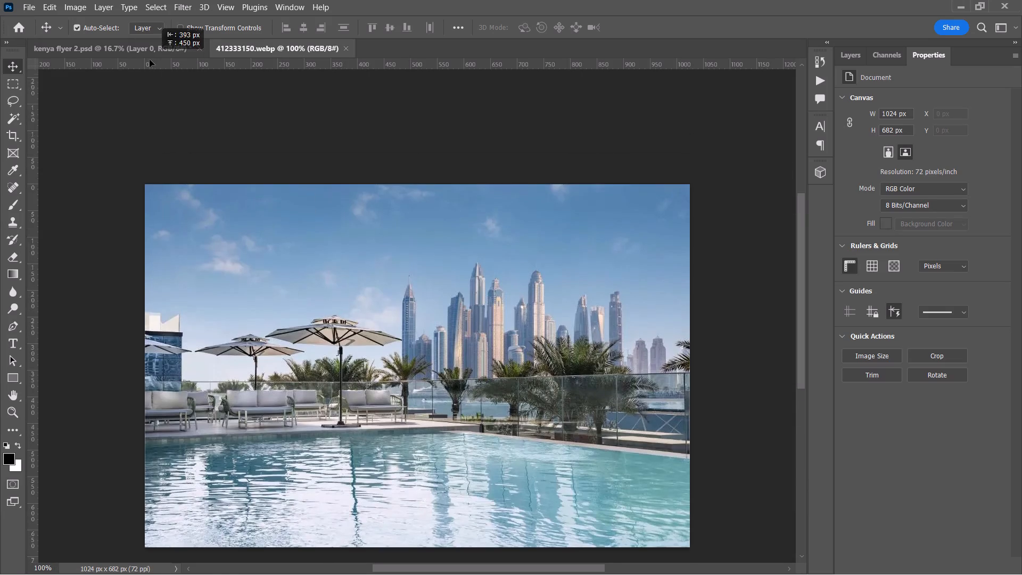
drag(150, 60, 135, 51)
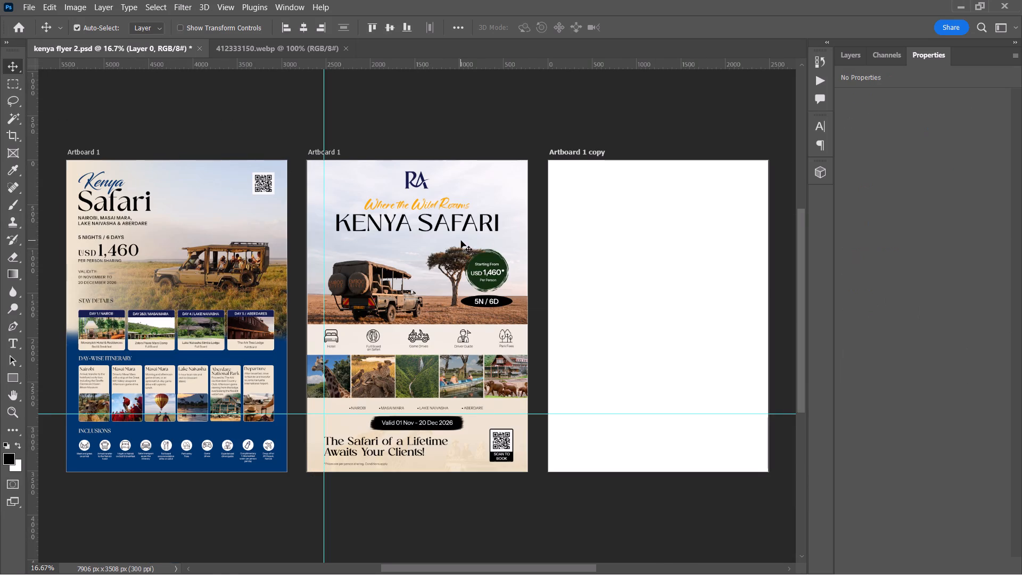
Open the hotel flyer image 987decc1-5caf-4afe-8d86-a393f1ff023a from the Downloads folder.
key(ctrl+o)
double_click(253, 145)
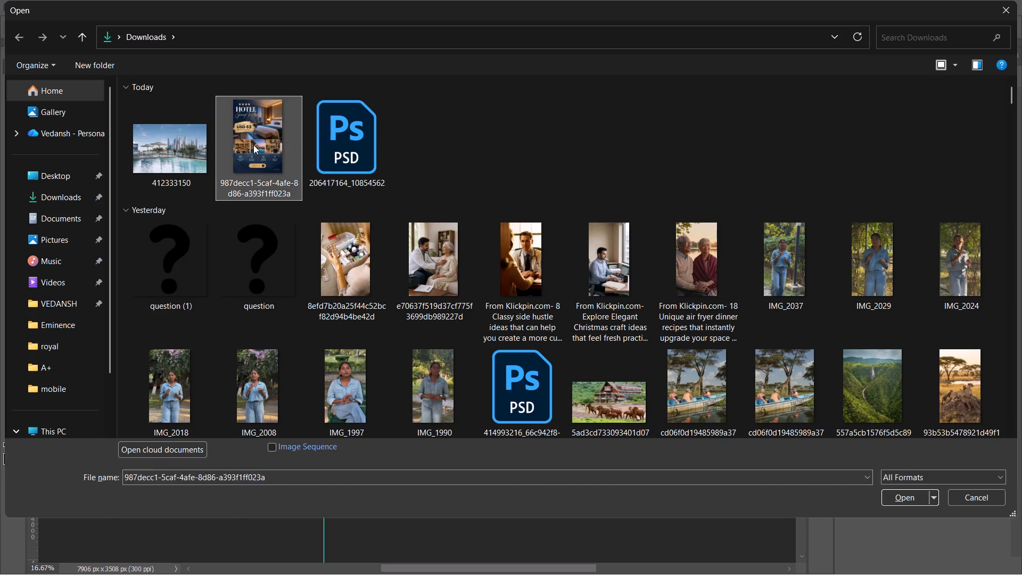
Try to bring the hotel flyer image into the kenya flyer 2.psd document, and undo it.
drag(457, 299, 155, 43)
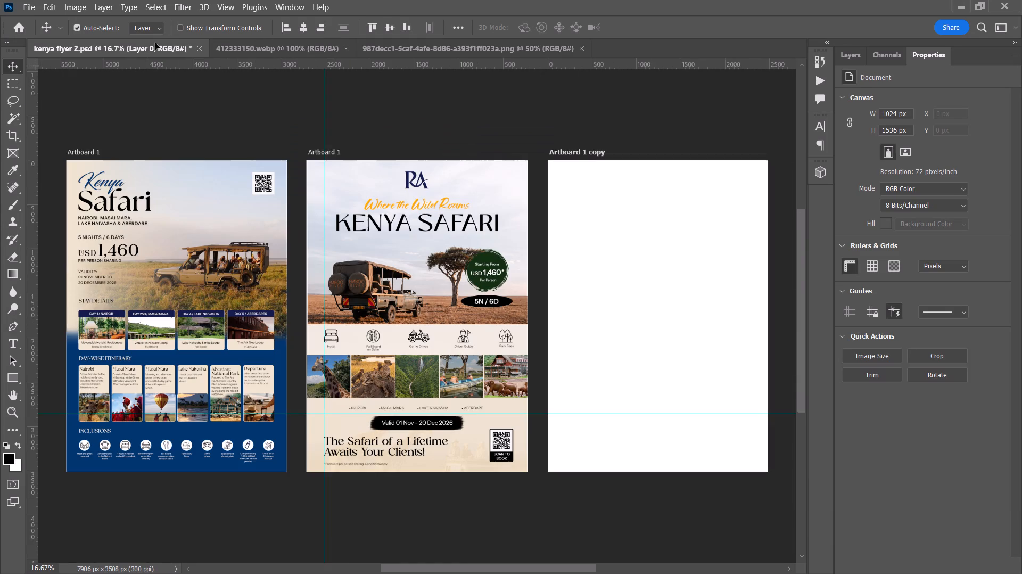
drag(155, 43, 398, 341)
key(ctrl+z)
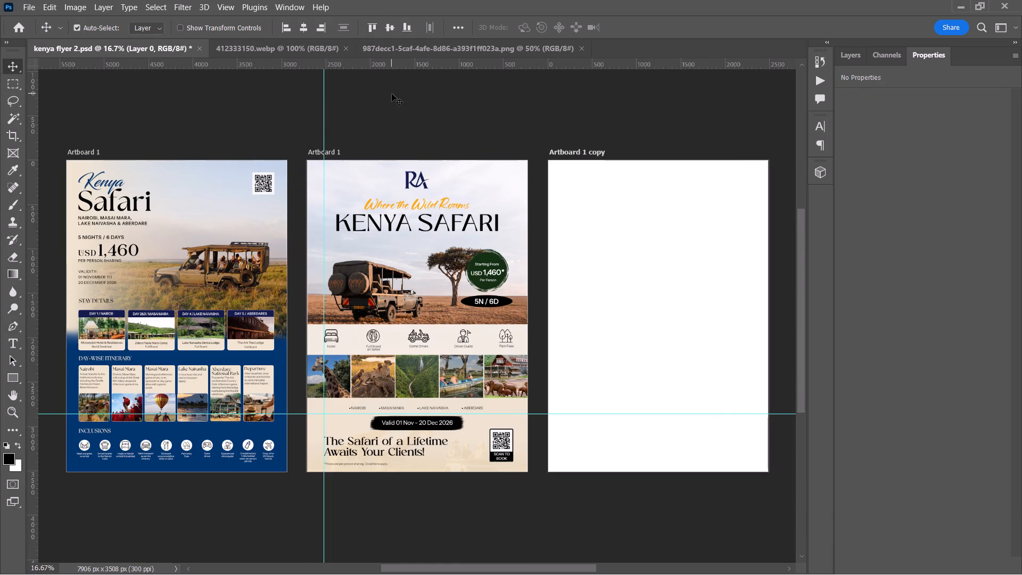
Create a new document from the recent 2480 x 3508 px, 300 ppi preset.
click(327, 157)
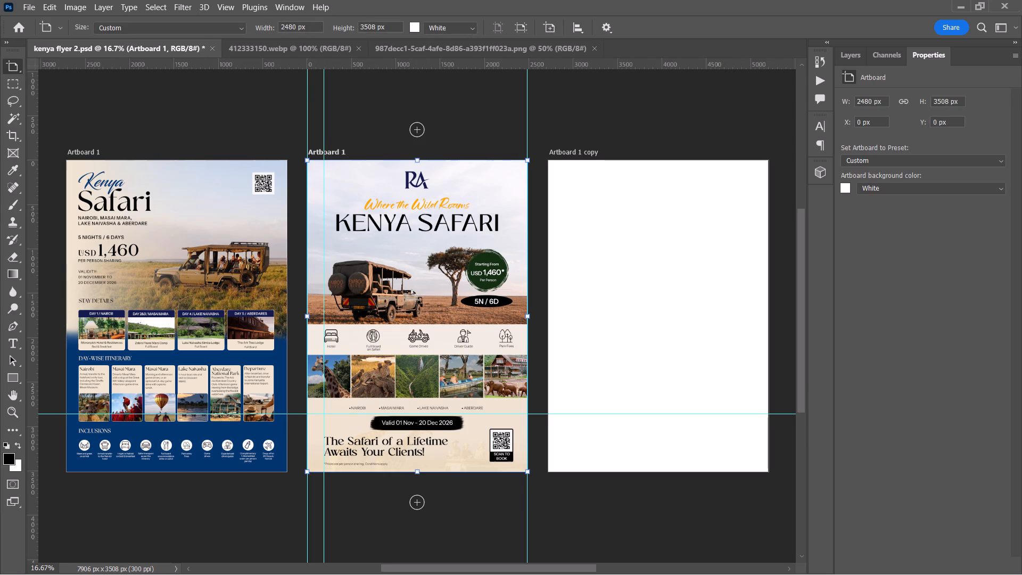
key(ctrl+n)
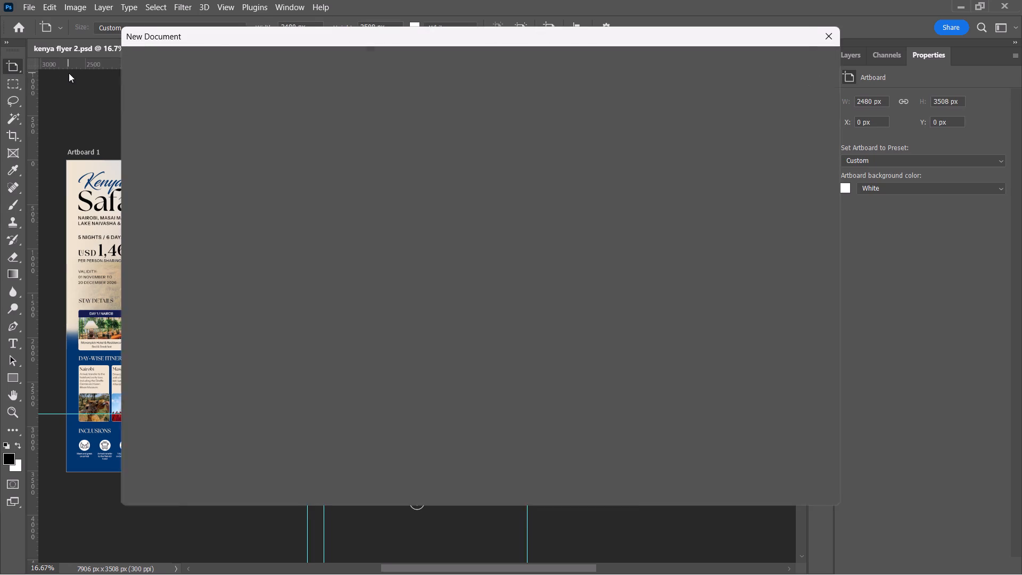
drag(338, 31, 337, 89)
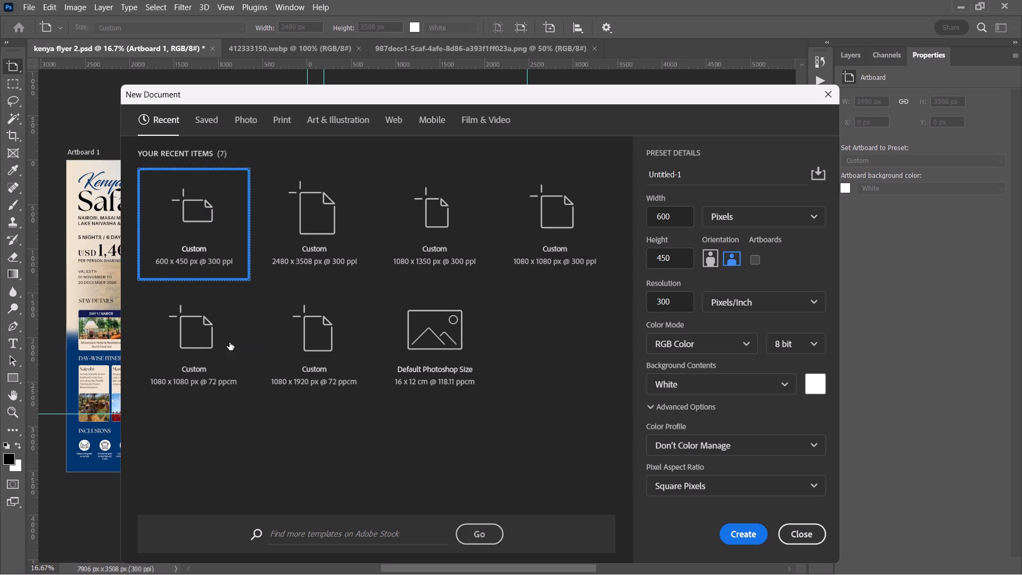
click(317, 239)
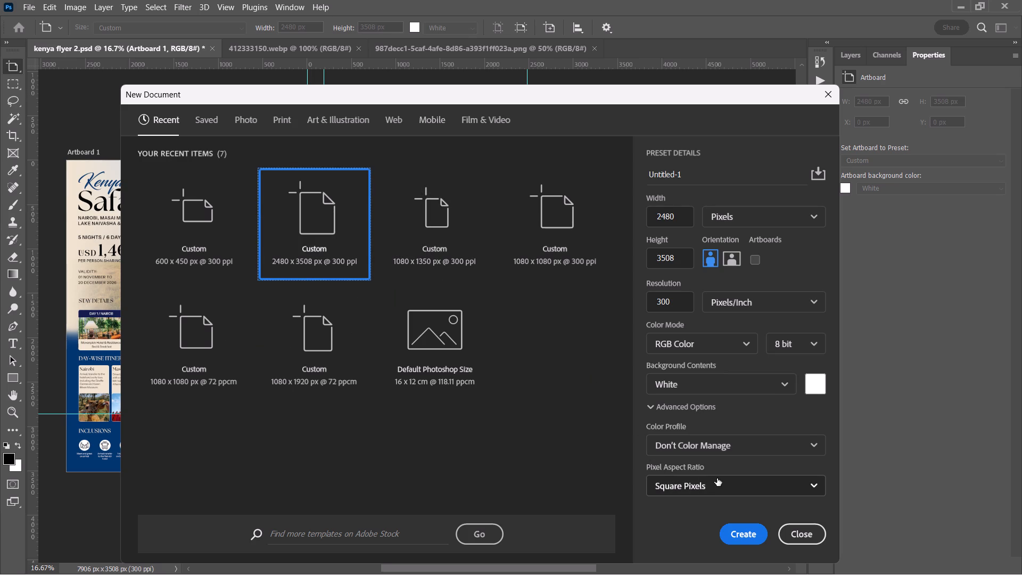
click(737, 531)
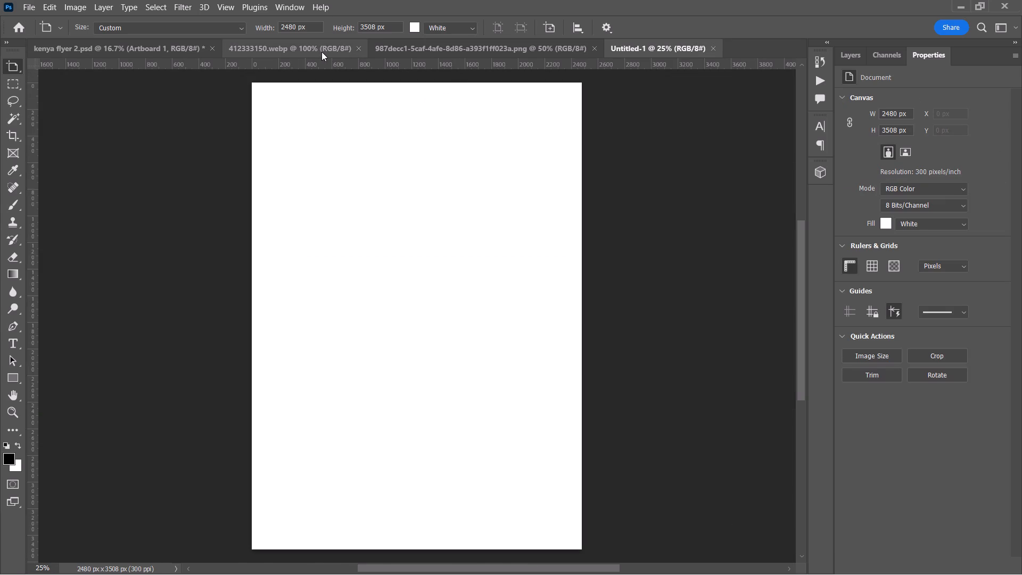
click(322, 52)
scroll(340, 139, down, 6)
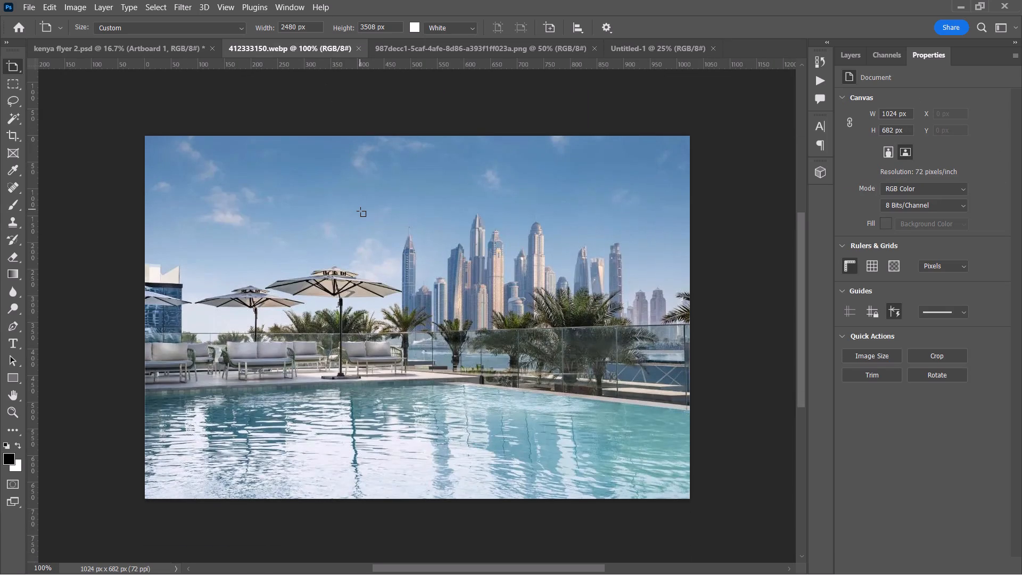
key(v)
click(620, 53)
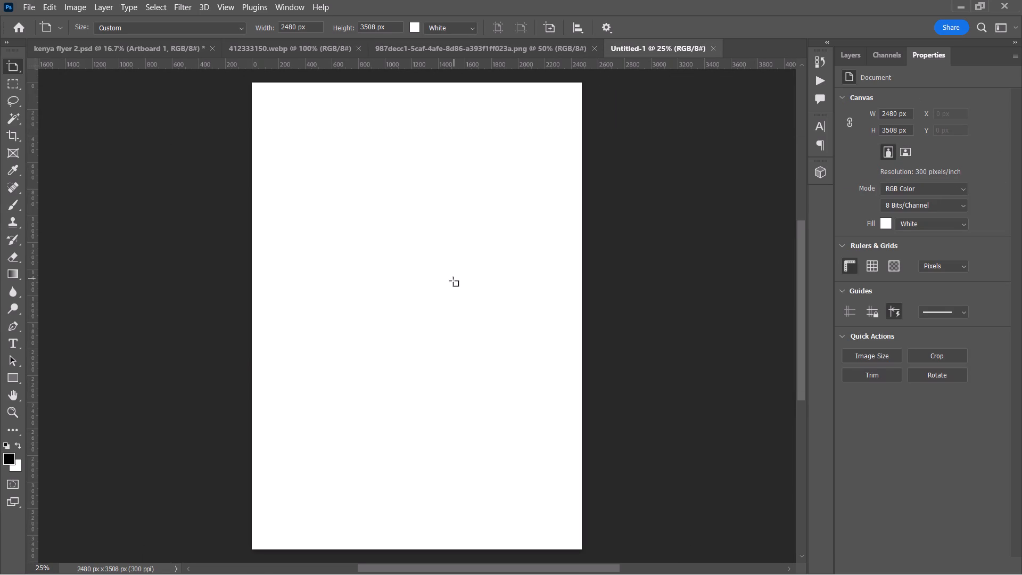
Draw a 2480 x 3508 px artboard over the whole canvas and add a second one of the same size beside it.
scroll(300, 181, up, 2)
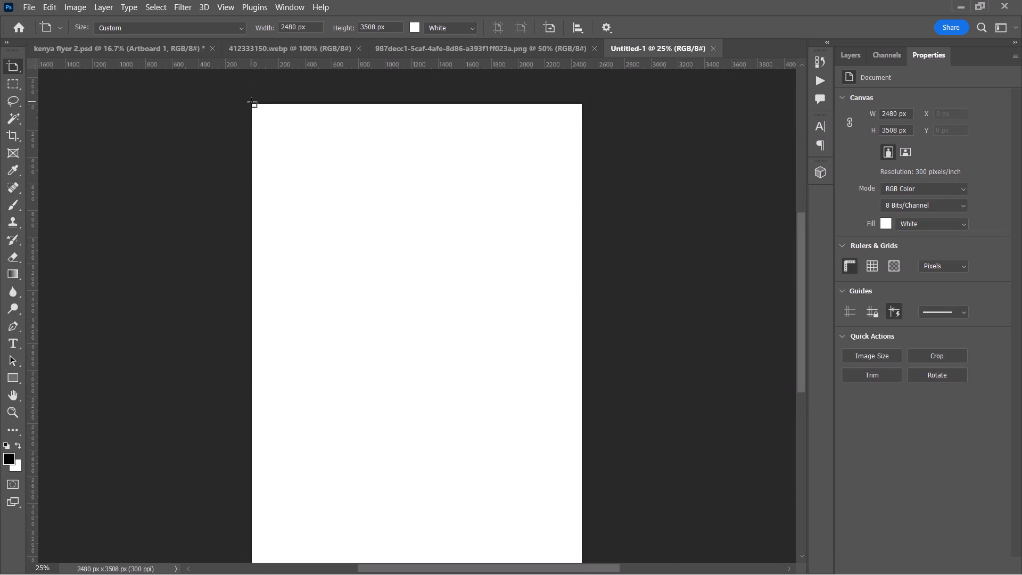
scroll(251, 102, down, 1)
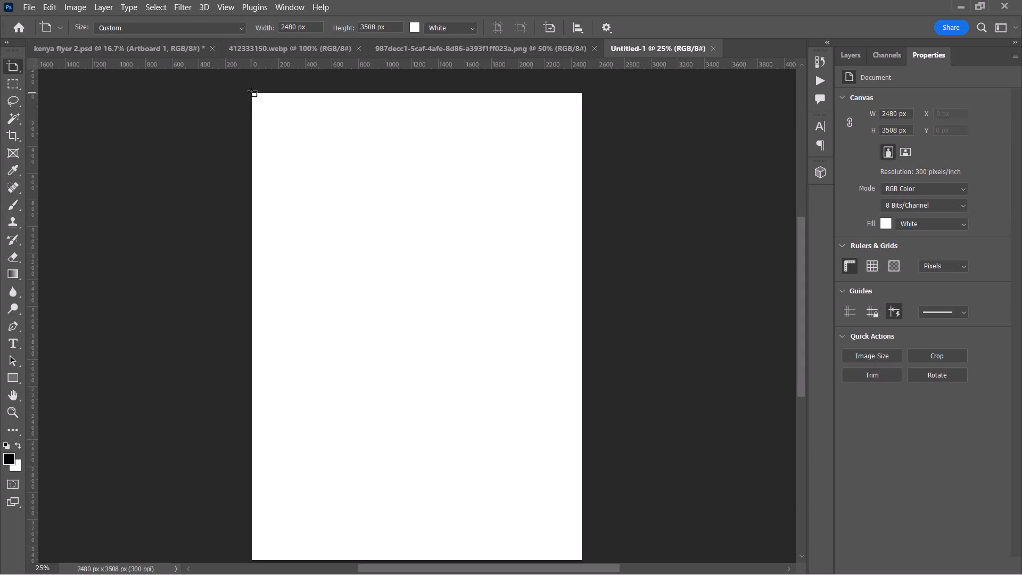
drag(251, 91, 437, 391)
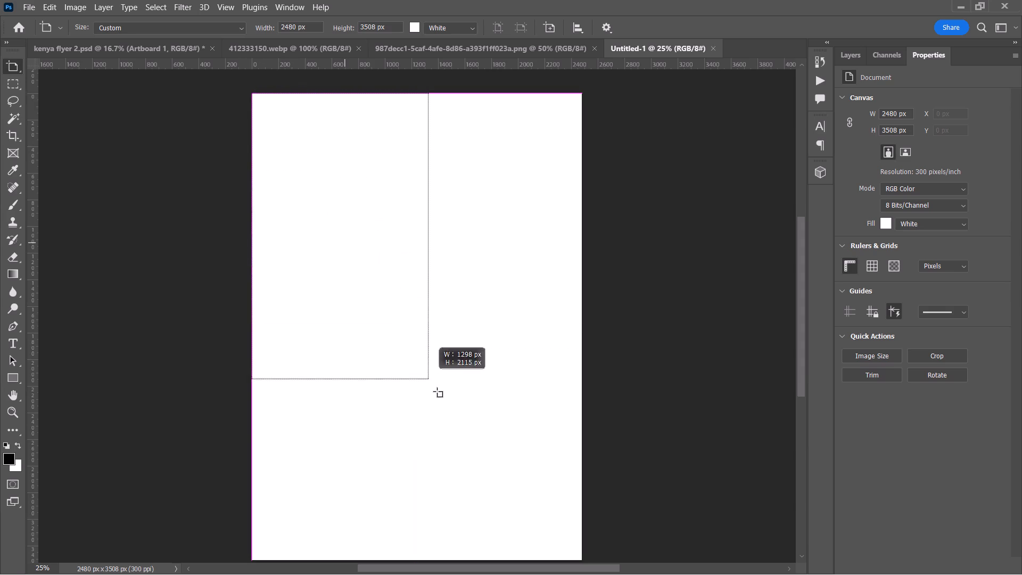
drag(437, 391, 581, 557)
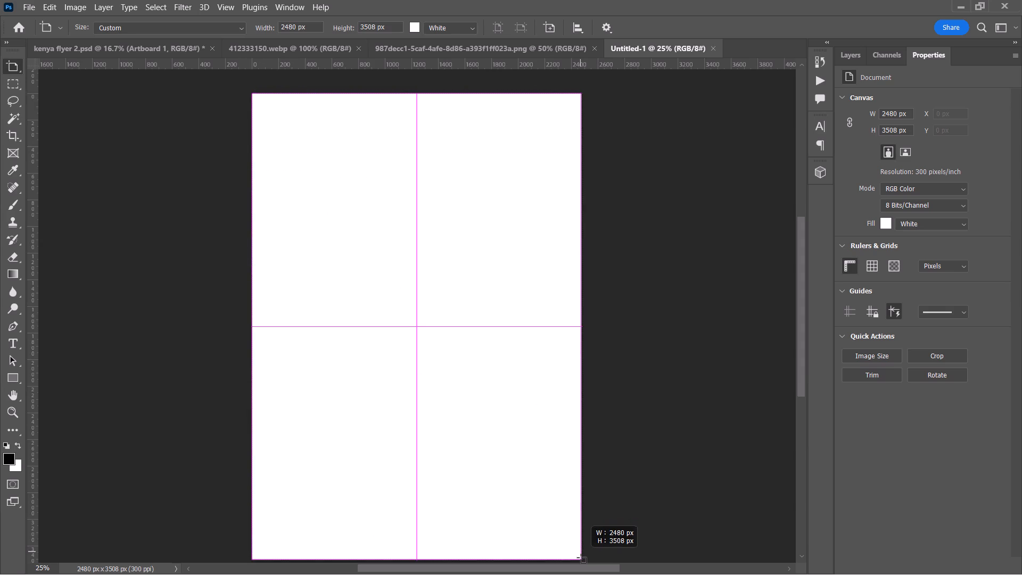
drag(581, 557, 579, 556)
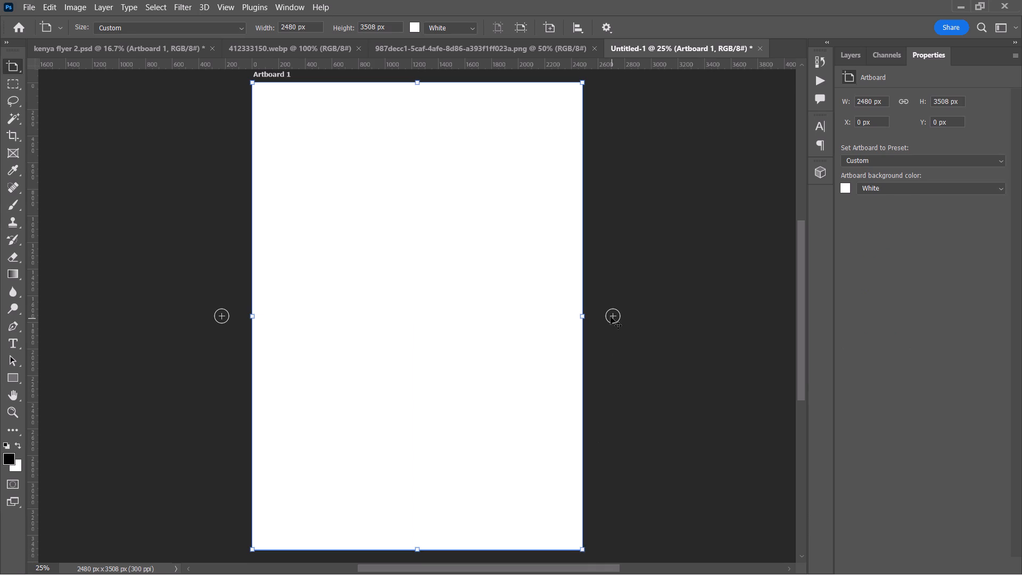
click(611, 317)
Use the Move tool to bring the pool photo from 412333150.webp into Artboard 1 of the Untitled-1 document.
right_click(10, 57)
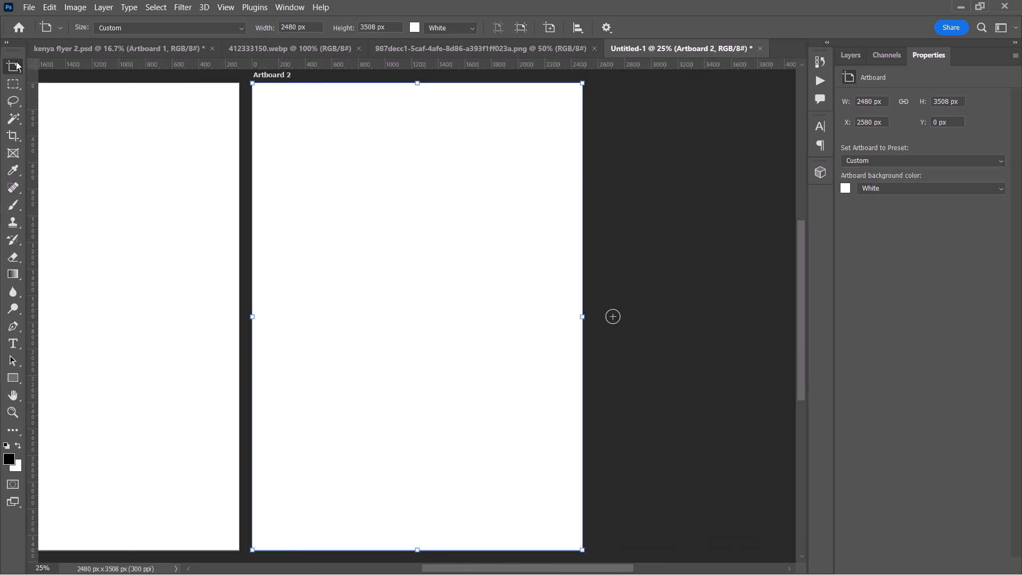
double_click(18, 62)
right_click(18, 62)
click(44, 66)
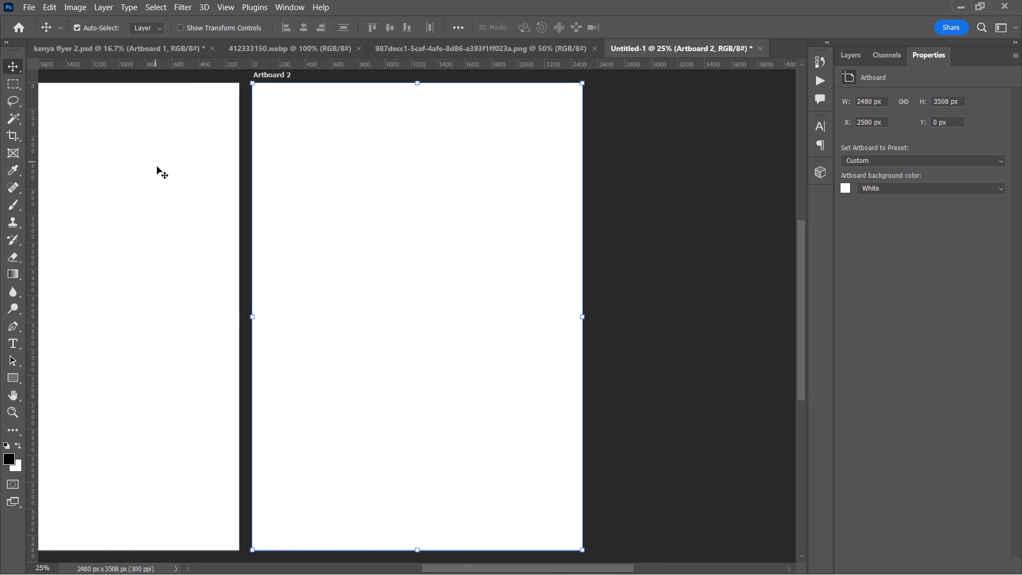
key(space)
key(space)
key(space)
key(space)
key(space)
key(space)
key(space)
key(space)
key(space)
key(space)
key(space)
key(space)
key(space)
key(space)
key(space)
key(space)
key(space)
key(space)
key(space)
key(space)
drag(177, 169, 349, 170)
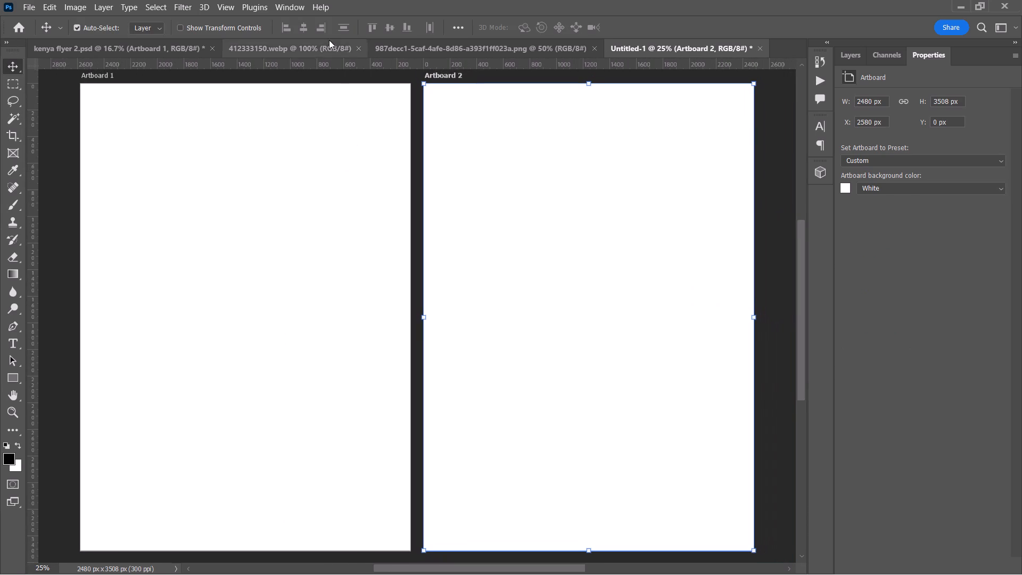
click(306, 45)
drag(331, 225, 345, 75)
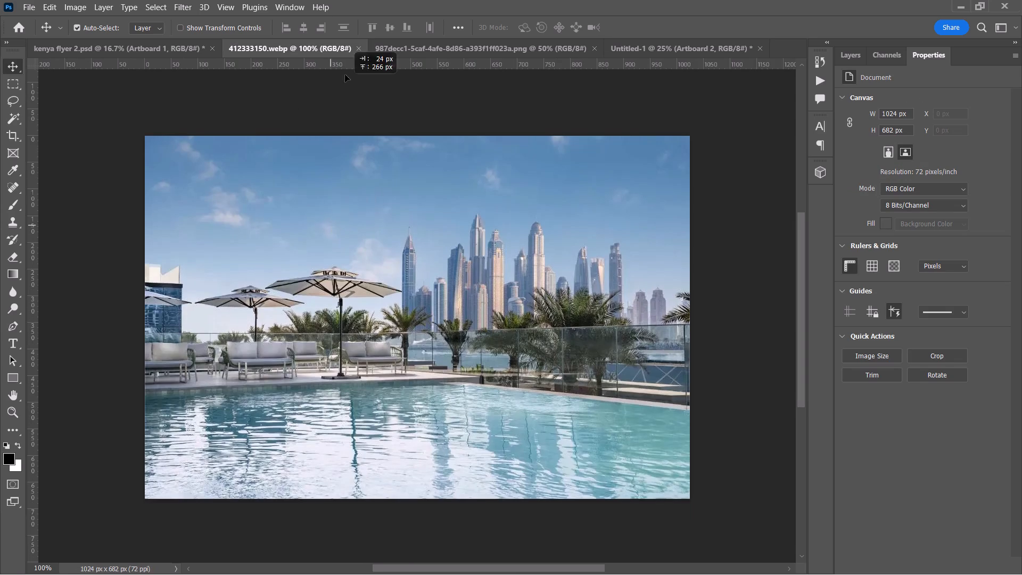
drag(345, 75, 246, 234)
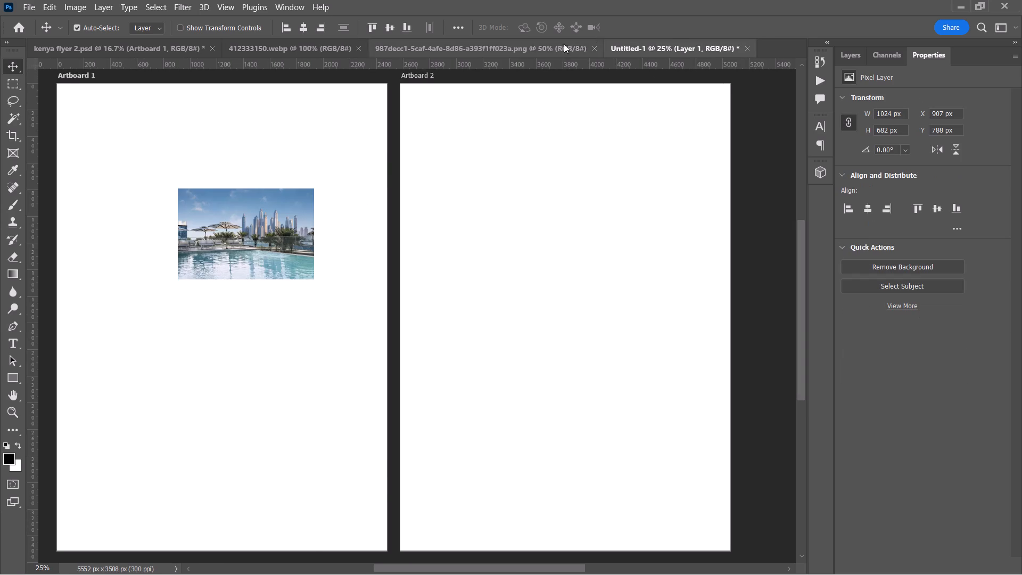
Bring the hotel flyer image from the 987decc1 PNG document into Artboard 2 of the Untitled-1 document.
click(528, 44)
drag(514, 270, 409, 239)
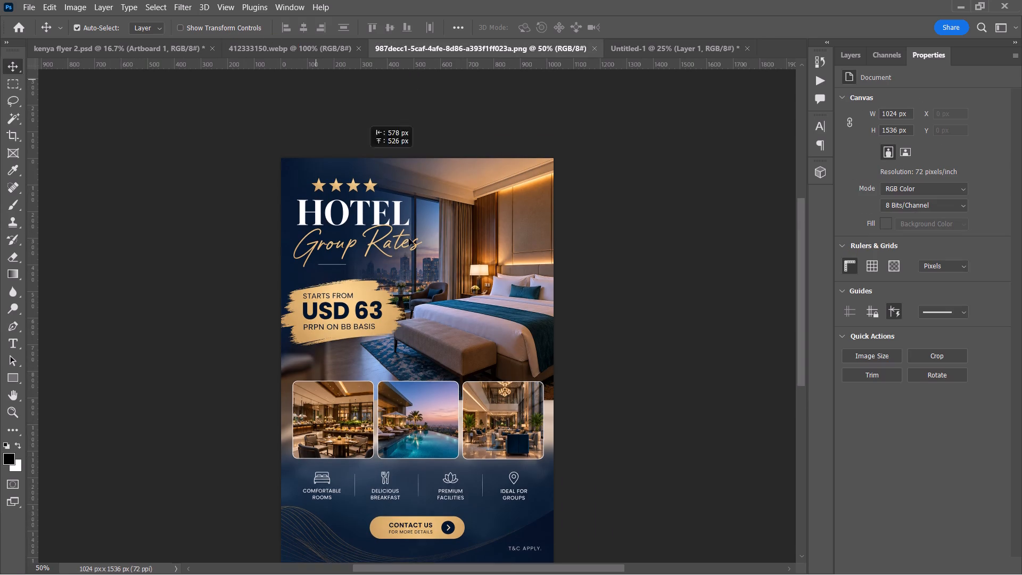
drag(409, 239, 669, 53)
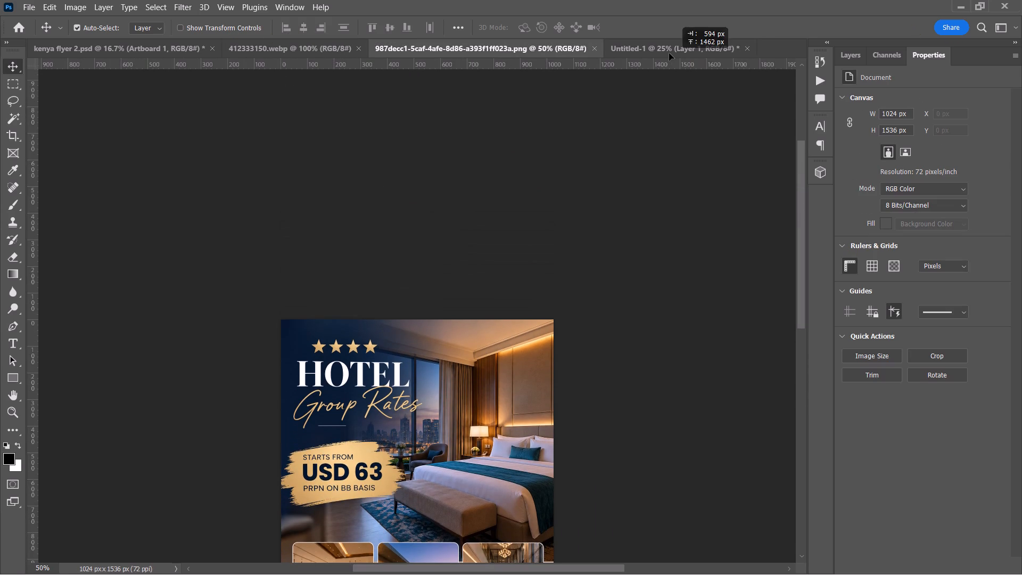
drag(669, 53, 556, 269)
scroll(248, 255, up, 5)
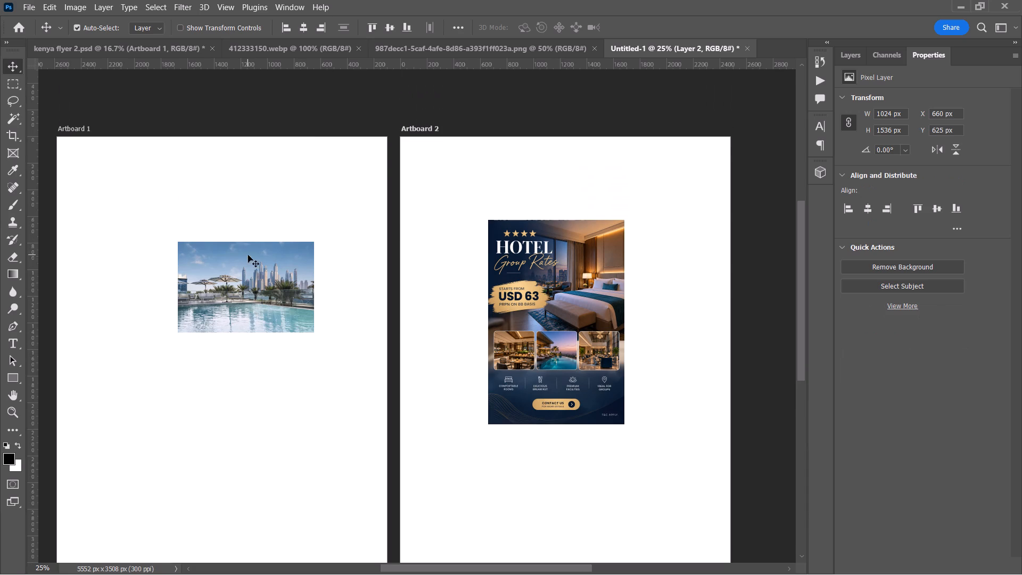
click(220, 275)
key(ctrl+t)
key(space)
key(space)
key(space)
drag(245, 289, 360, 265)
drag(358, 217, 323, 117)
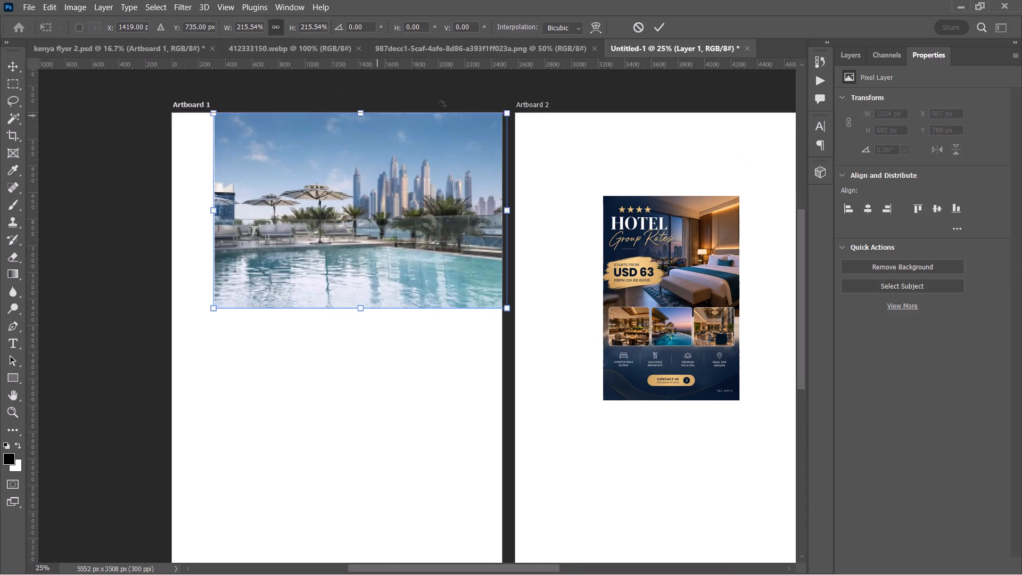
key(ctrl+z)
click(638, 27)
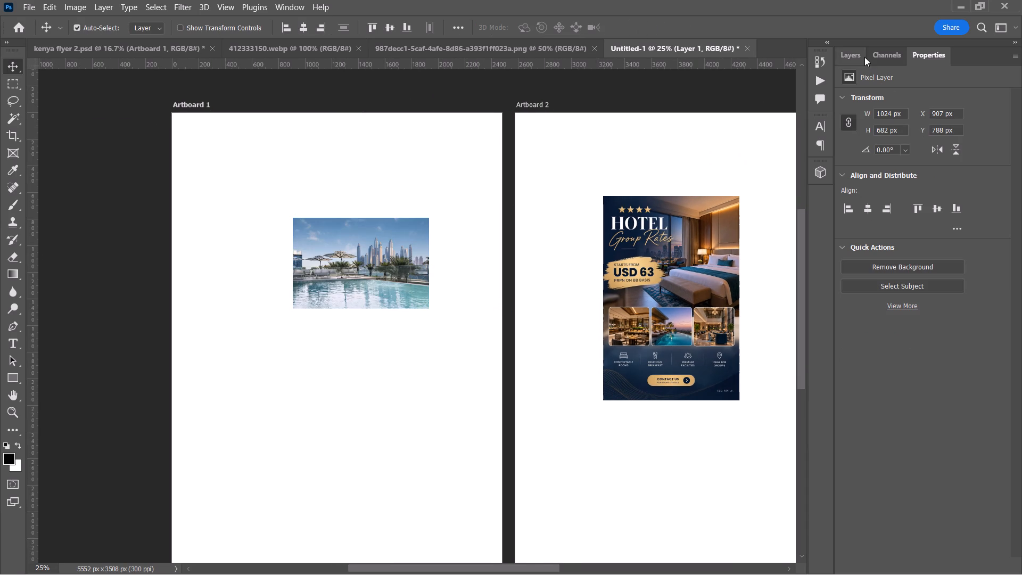
Convert the pool photo layer, Layer 1, to a smart object.
click(862, 56)
right_click(947, 200)
click(854, 204)
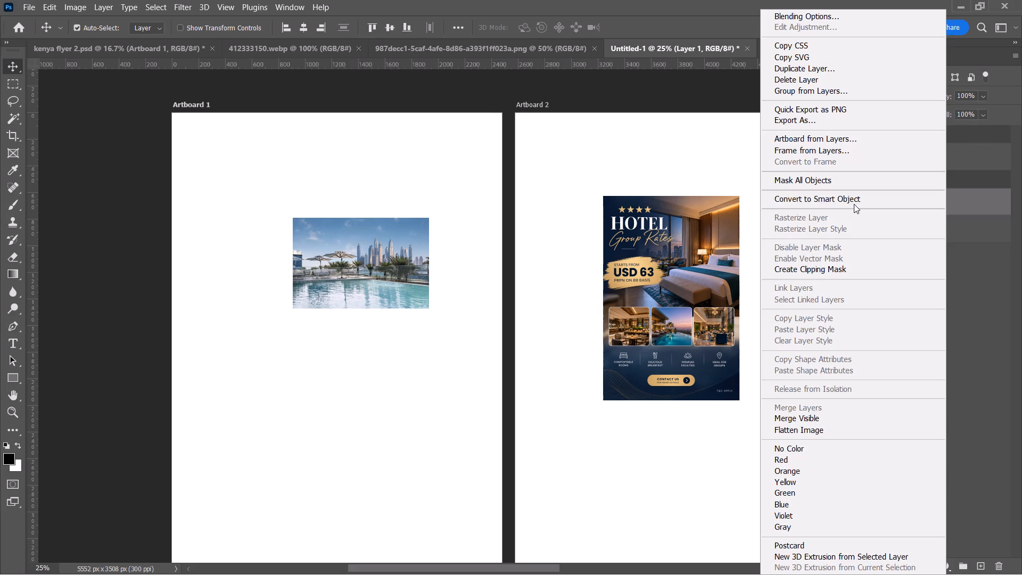
Scale the pool photo to about 317% and position it flush with Artboard 1's top edge, spanning the artboard's full width.
key(ctrl+t)
click(356, 208)
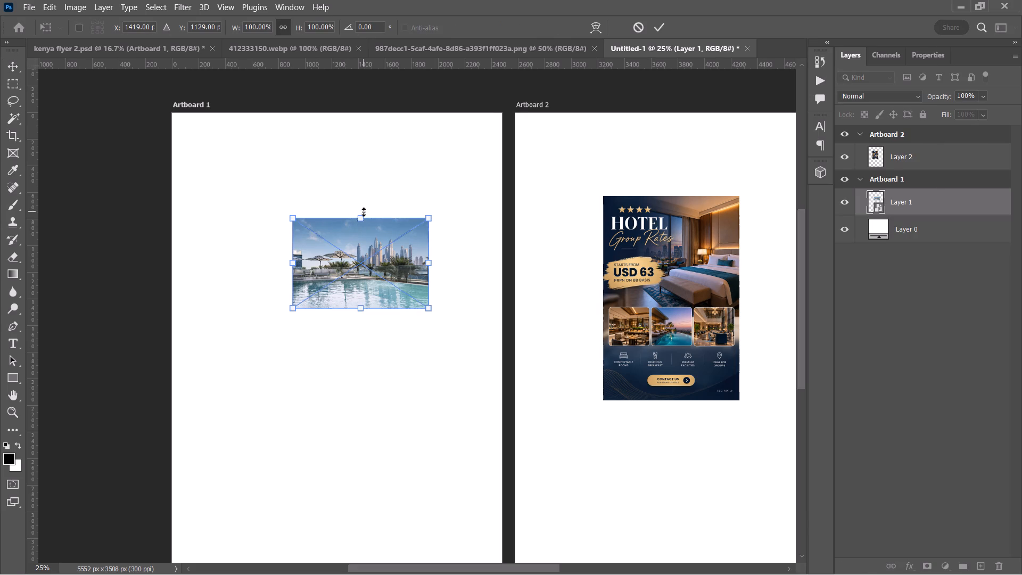
drag(364, 212, 358, 104)
drag(361, 210, 332, 212)
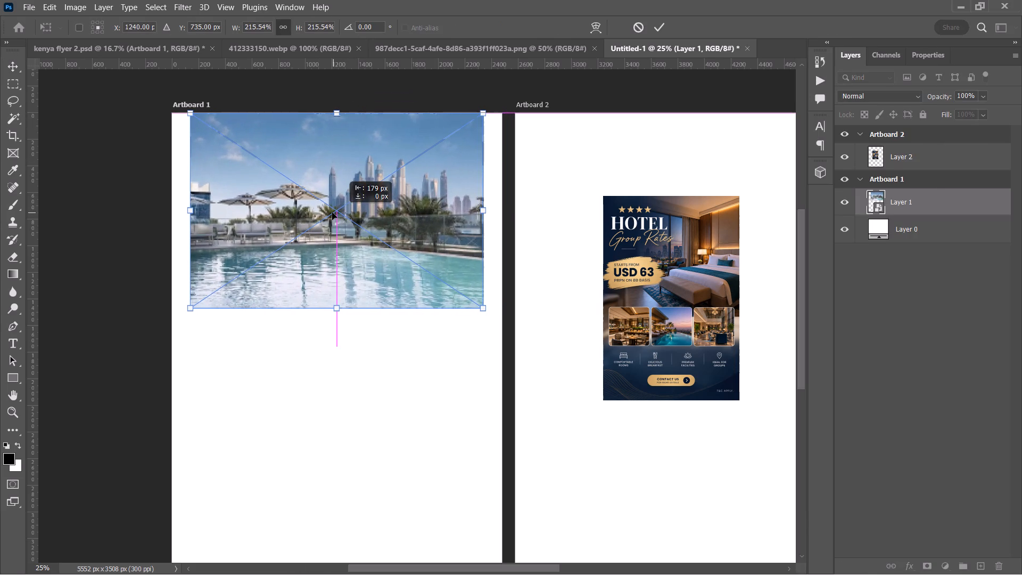
drag(332, 212, 333, 212)
drag(338, 310, 336, 397)
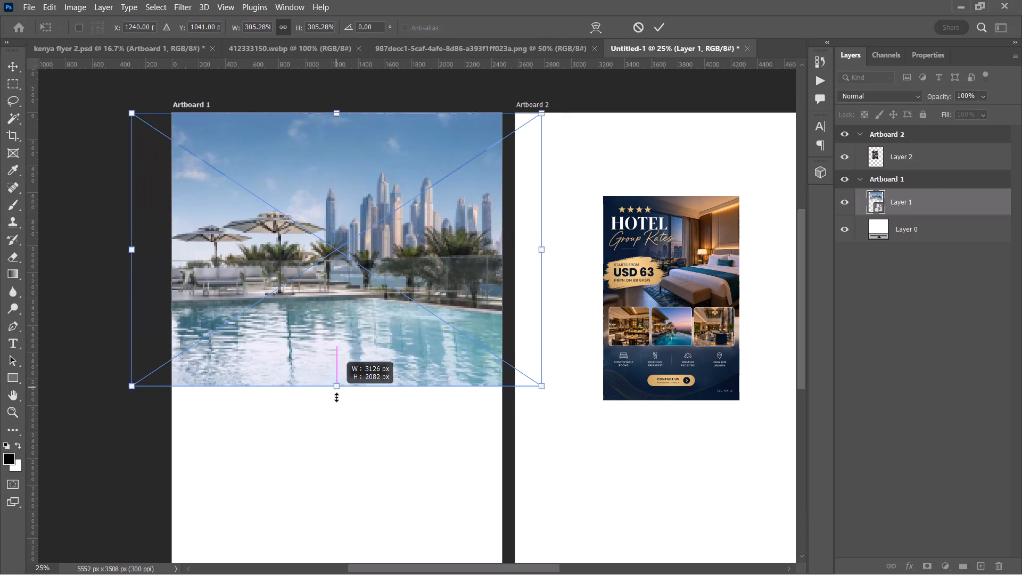
drag(336, 397, 336, 406)
scroll(359, 309, down, 9)
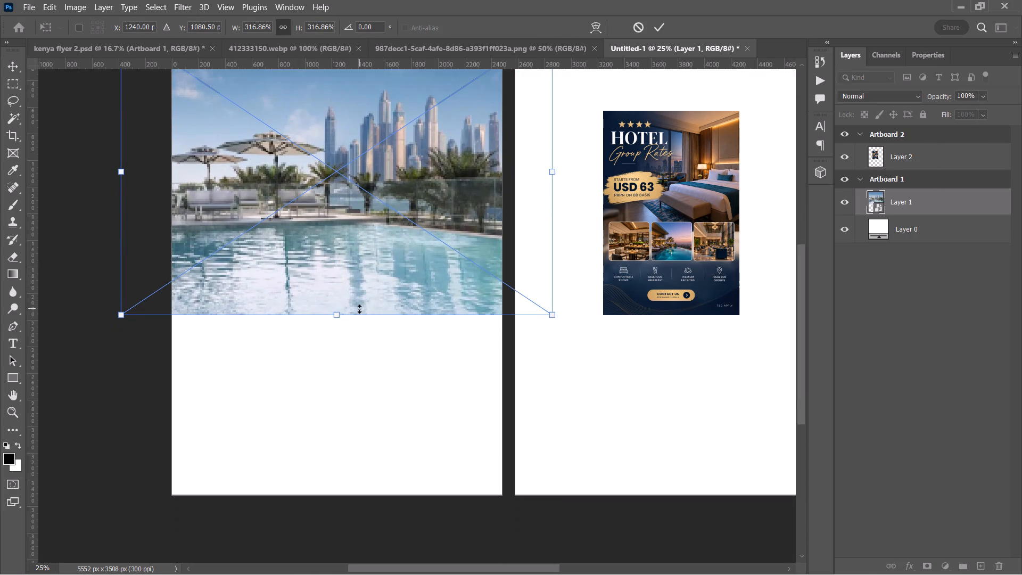
scroll(359, 309, up, 8)
drag(361, 306, 338, 303)
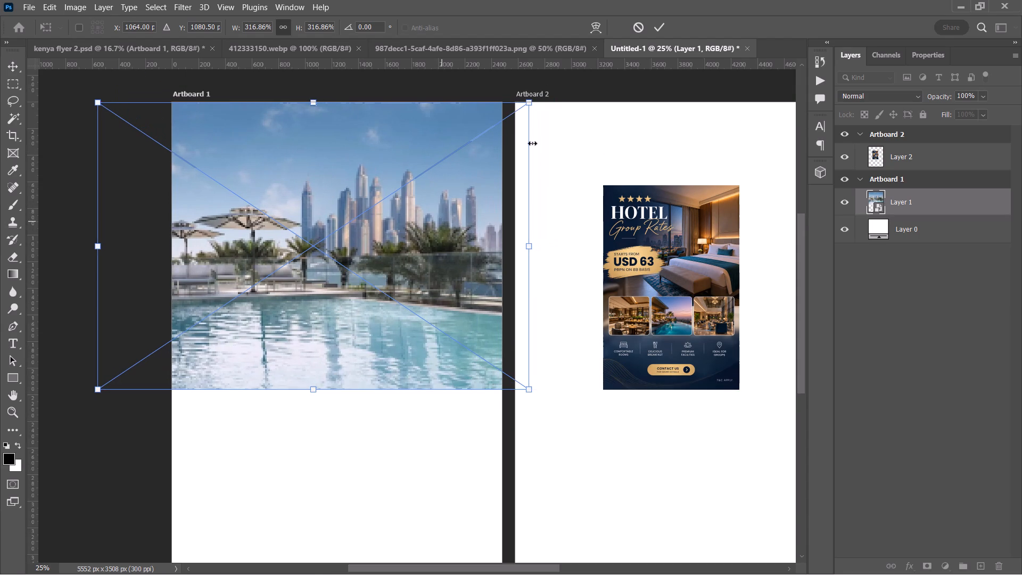
click(665, 26)
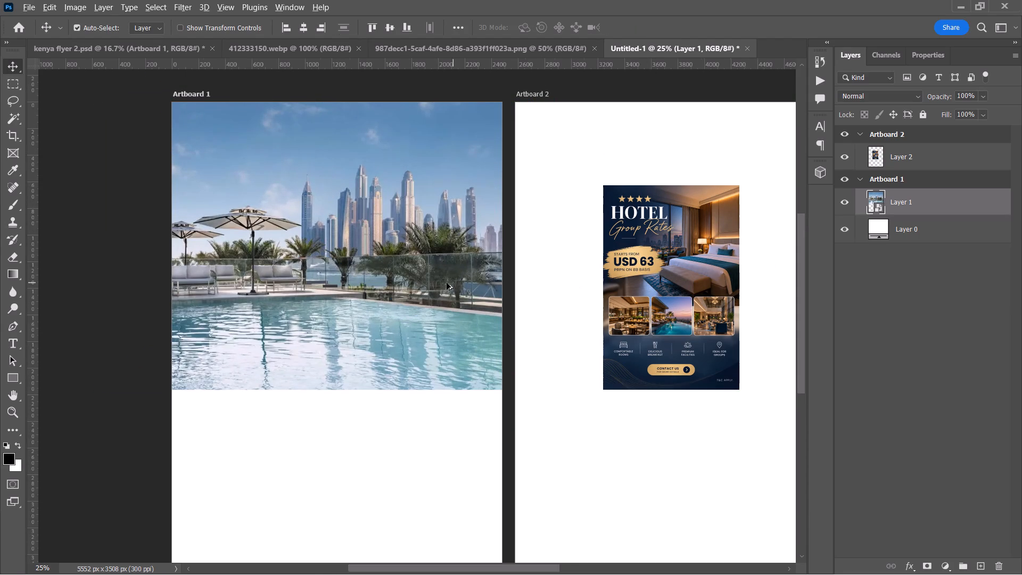
Enlarge the hotel flyer image on Artboard 2 to the artboard's full height and center it horizontally.
alt+scroll(439, 283, up, 9)
alt+scroll(434, 284, down, 12)
key(space)
drag(450, 280, 411, 285)
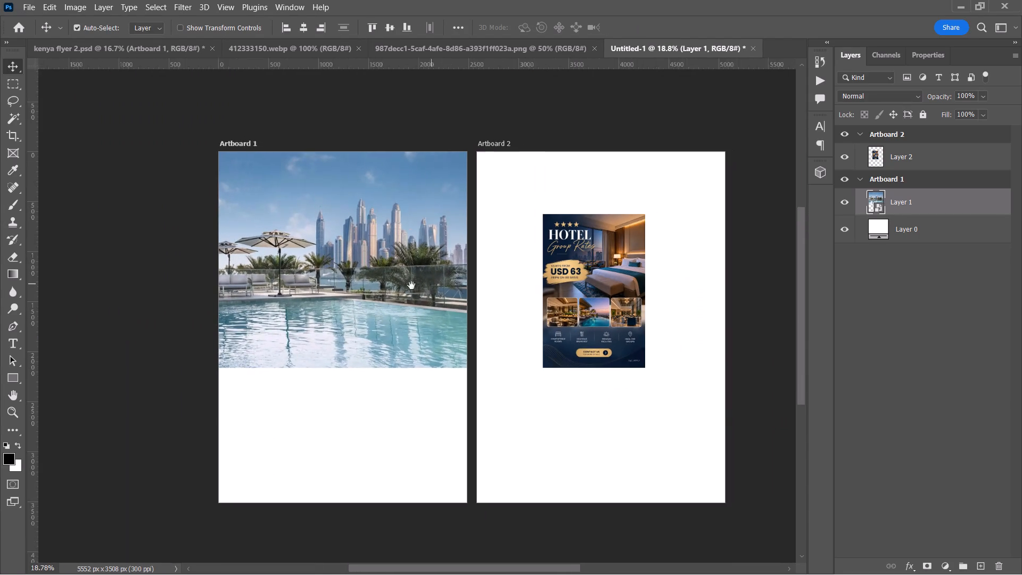
drag(411, 285, 332, 281)
click(464, 287)
key(ctrl+t)
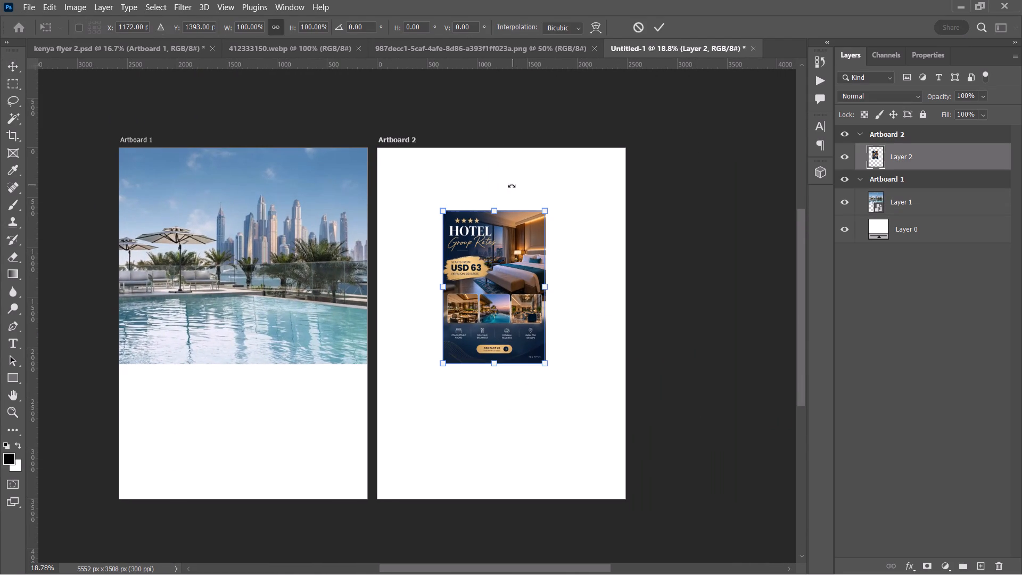
drag(494, 372, 493, 508)
drag(490, 236, 493, 179)
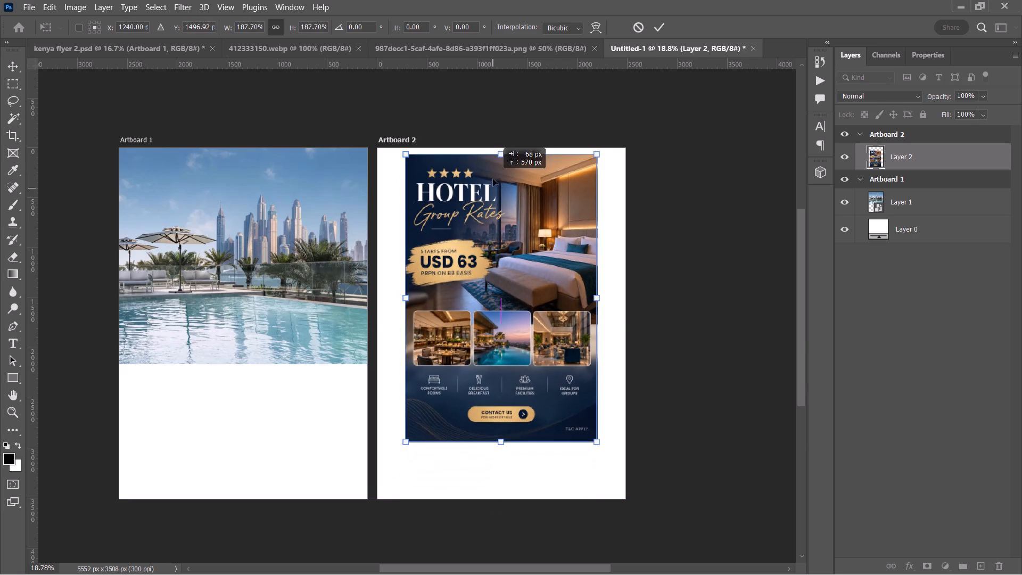
drag(493, 179, 494, 172)
drag(507, 438, 507, 504)
click(653, 22)
click(665, 230)
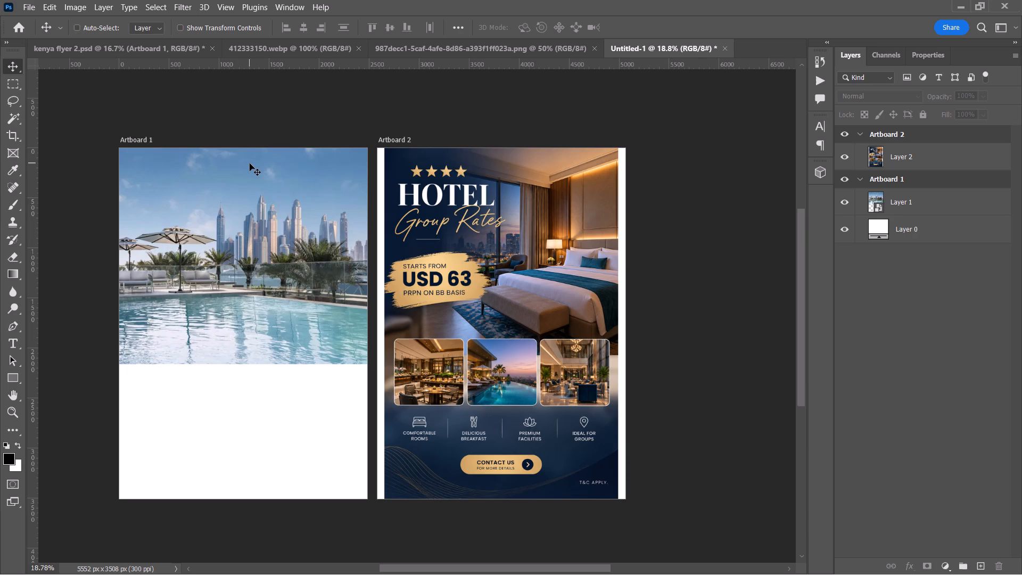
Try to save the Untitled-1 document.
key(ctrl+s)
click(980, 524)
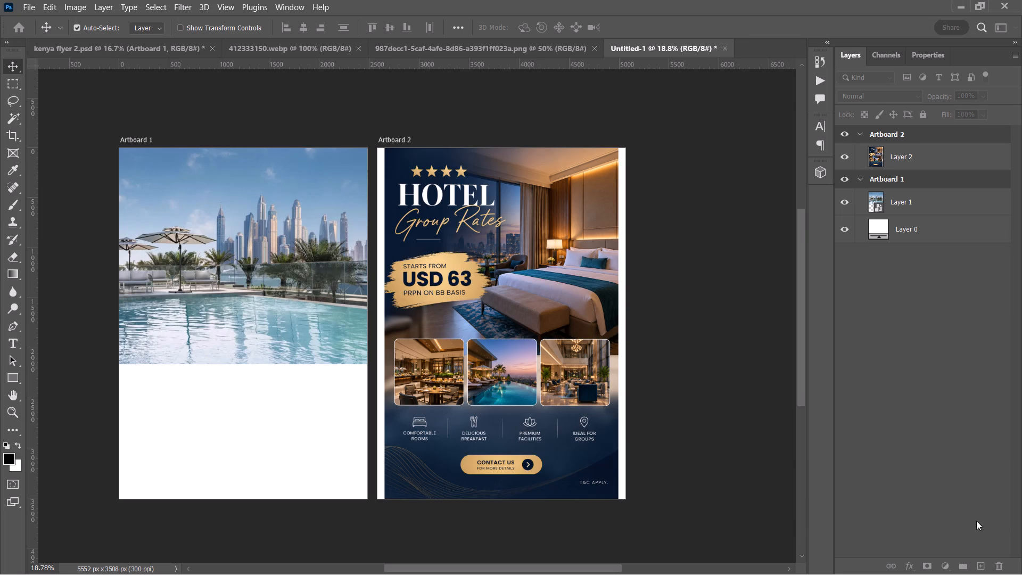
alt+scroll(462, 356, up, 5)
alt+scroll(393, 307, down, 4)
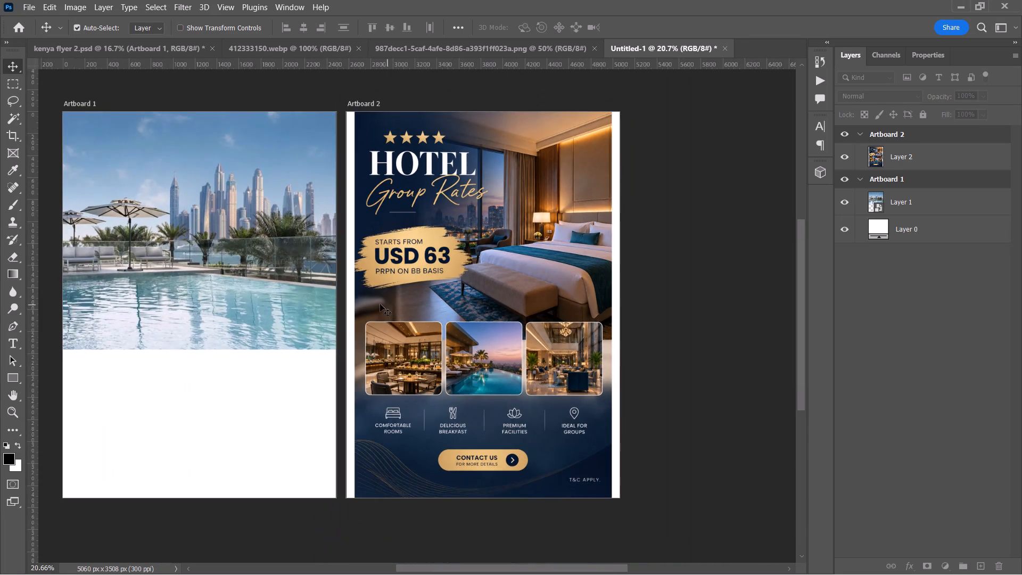
Examine the reference flyer on Artboard 2, including its photo row, feature icons and contact banner, alongside the pool photo on Artboard 1.
key(space)
key(space)
key(space)
drag(314, 293, 330, 291)
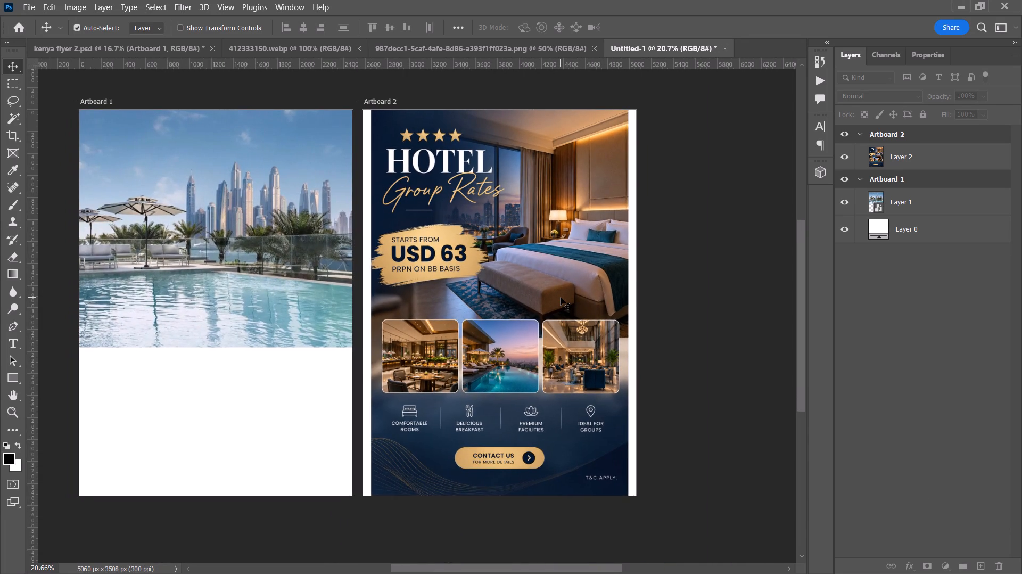
alt+scroll(424, 384, up, 4)
scroll(508, 340, down, 3)
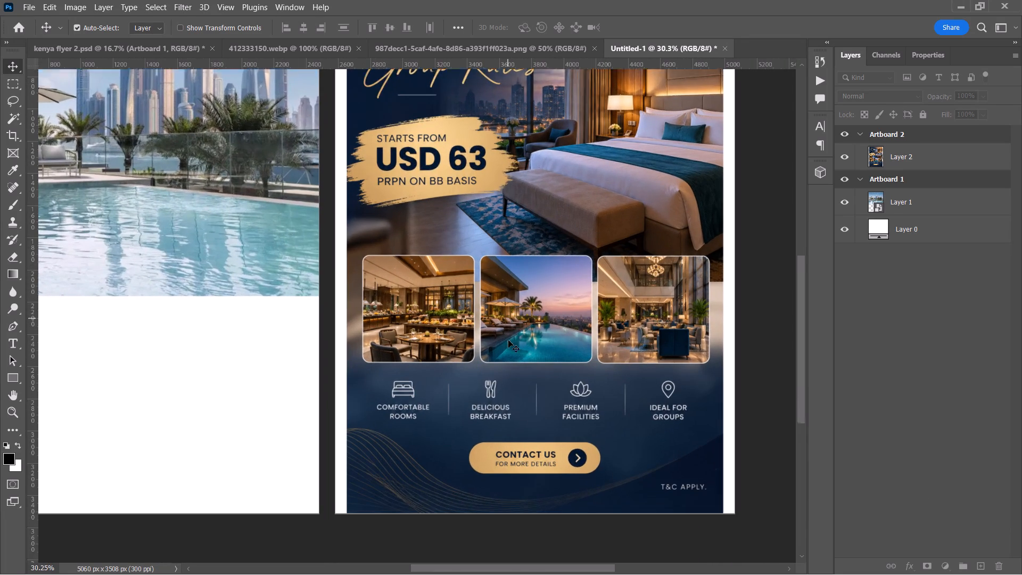
scroll(508, 340, down, 3)
alt+scroll(545, 369, up, 3)
key(space)
key(space)
key(space)
key(space)
key(space)
key(space)
key(space)
key(space)
key(space)
key(space)
key(space)
key(space)
key(space)
key(space)
key(space)
drag(544, 375, 511, 376)
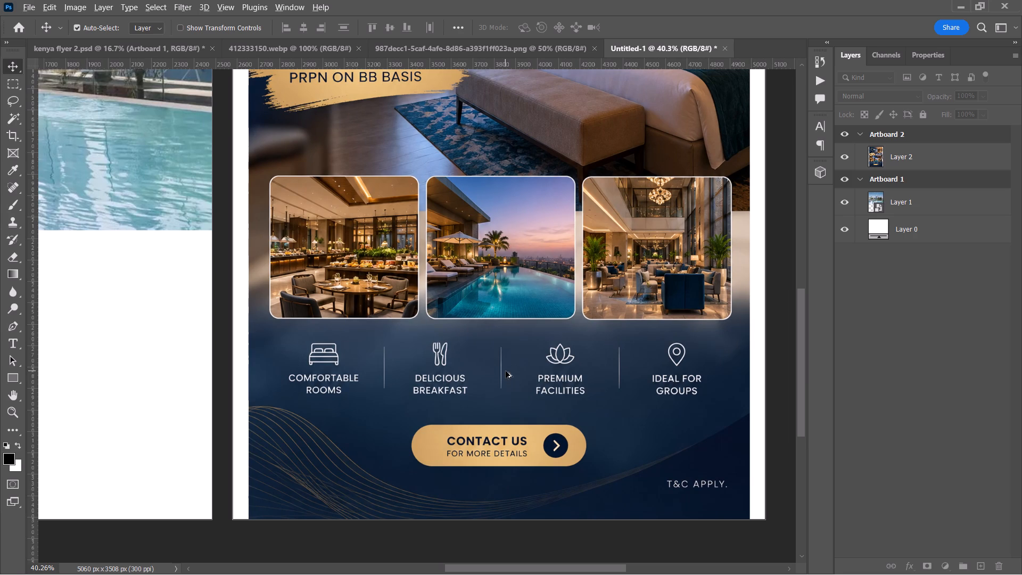
alt+scroll(506, 371, down, 6)
key(space)
key(space)
key(space)
key(space)
key(space)
key(space)
key(space)
key(space)
key(space)
key(space)
key(space)
key(space)
key(space)
key(space)
key(space)
key(space)
key(space)
key(space)
key(space)
key(space)
drag(247, 336, 397, 425)
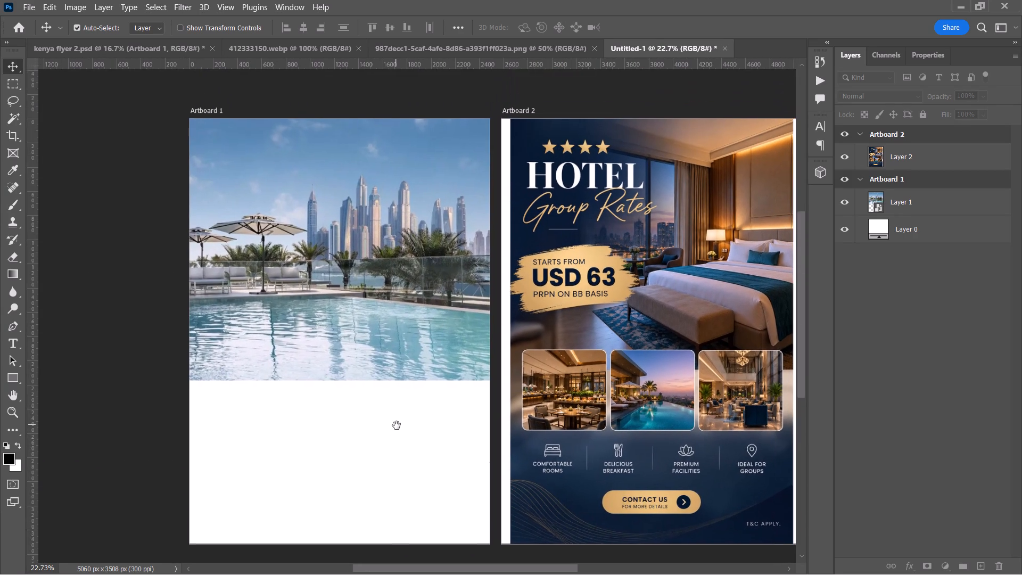
drag(397, 425, 353, 415)
key(space)
drag(331, 402, 312, 402)
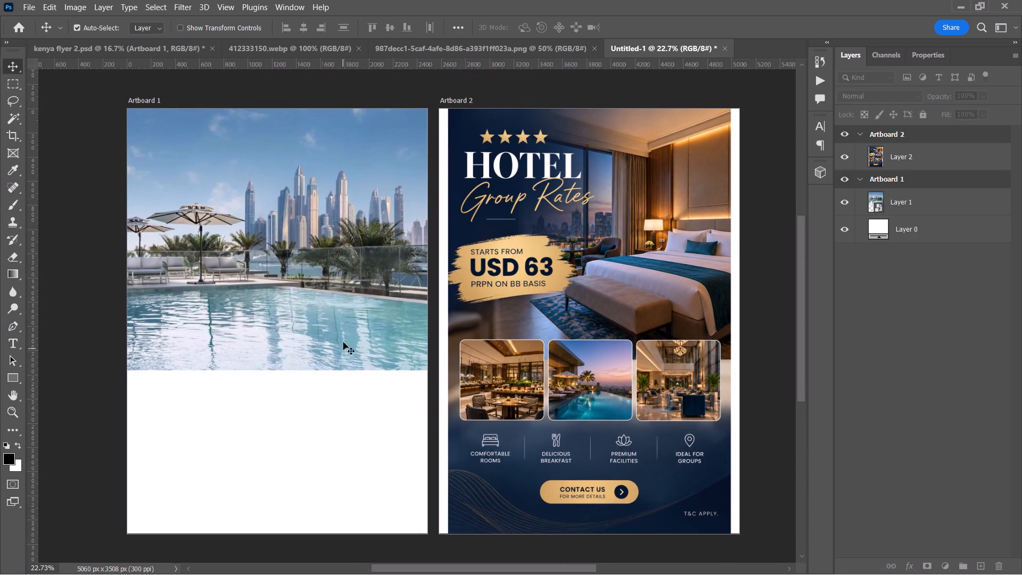
key(super+Tab)
click(952, 354)
key(alt+Tab)
key(alt+Tab)
key(alt+Tab)
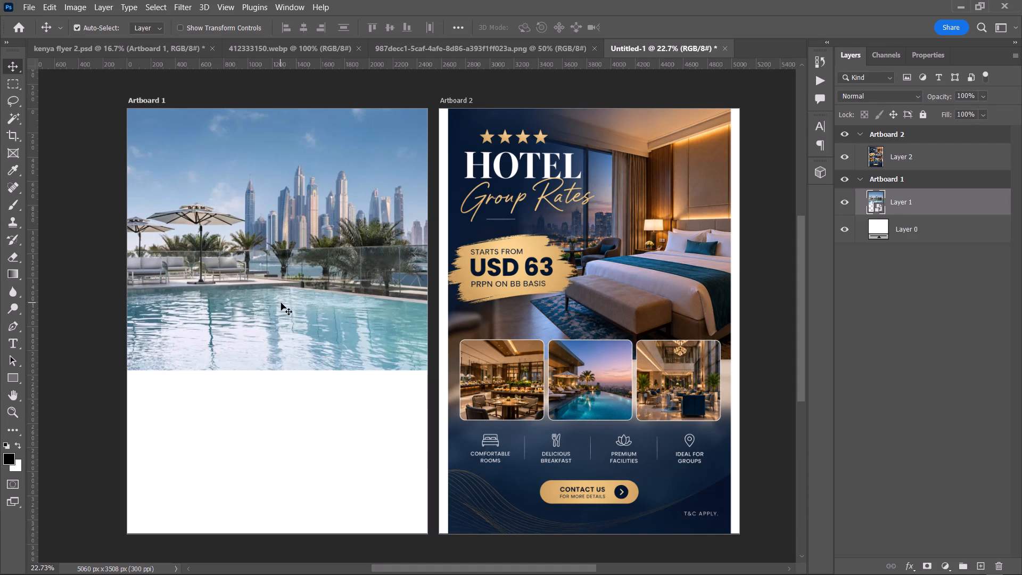
key(BackSpace)
Open Luxury Rooftop Pool Overlooking Dubai Marina.png, copy it into Untitled-1's Artboard 1, and convert the new layer to a smart object.
key(ctrl+o)
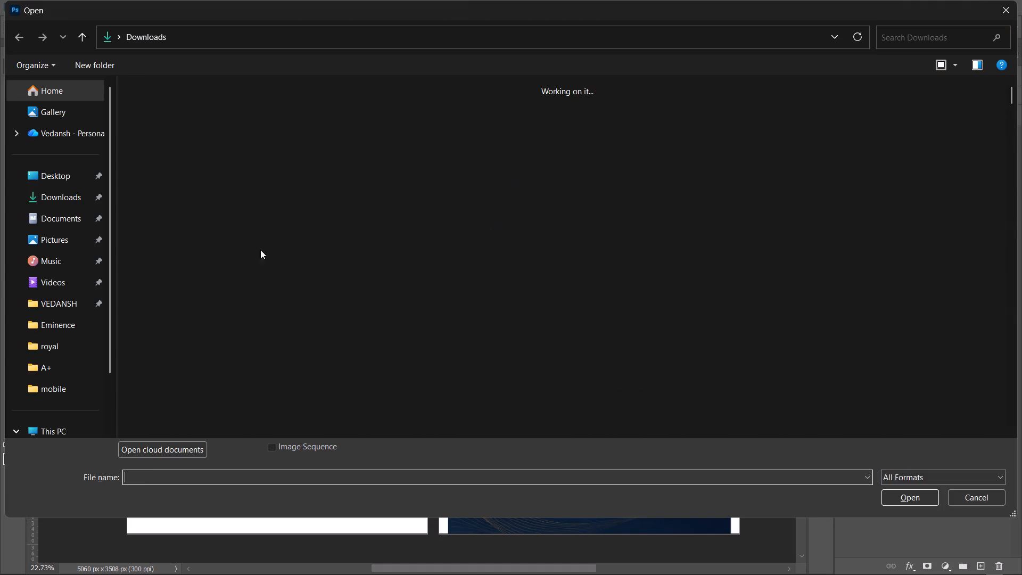
double_click(178, 163)
drag(275, 276, 392, 55)
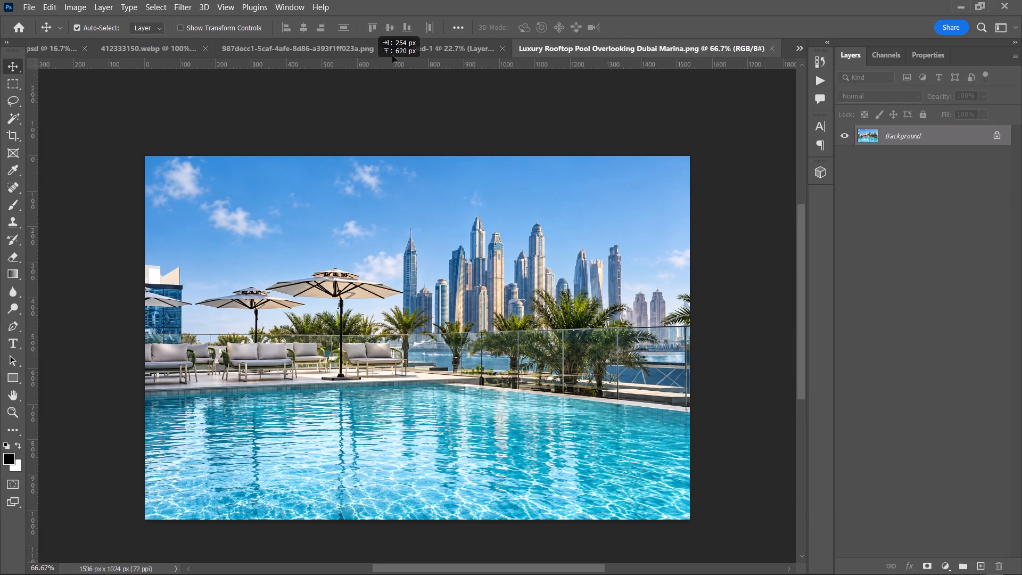
drag(392, 55, 320, 247)
drag(324, 248, 274, 241)
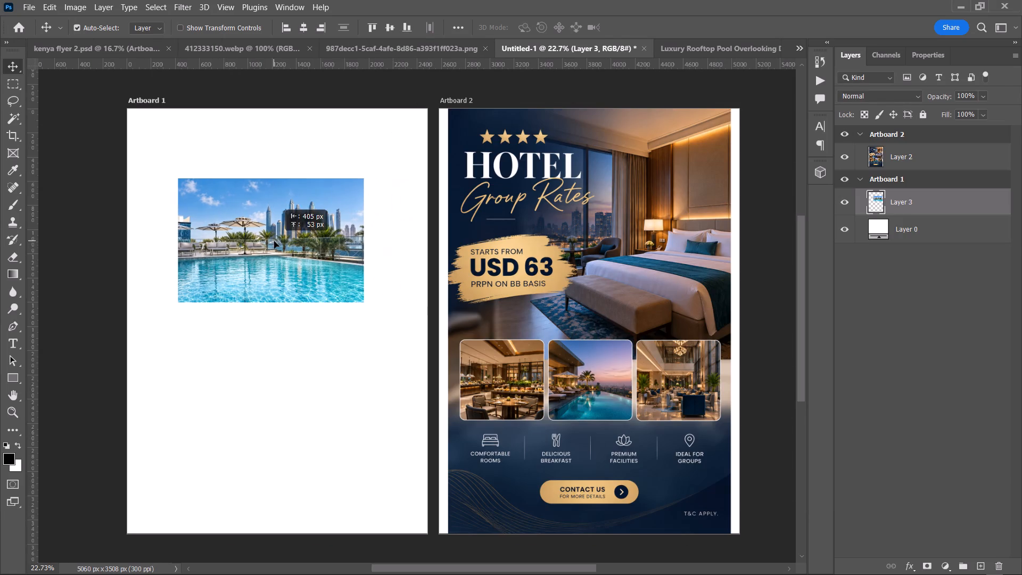
drag(274, 241, 278, 241)
right_click(963, 200)
click(899, 202)
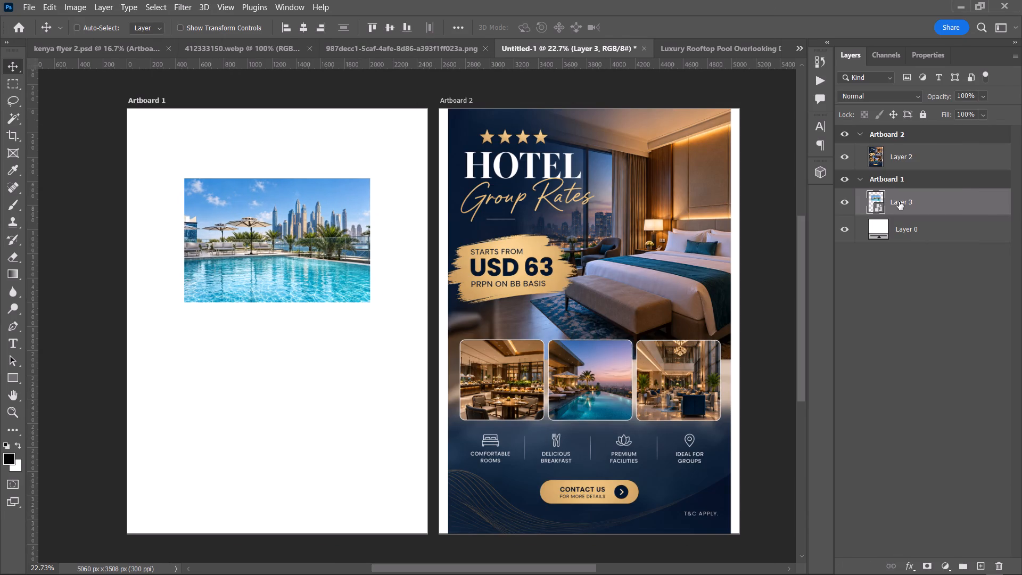
Scale the new pool photo to about 215% and position it along Artboard 1's top edge, filling the artboard's width.
key(ctrl+t)
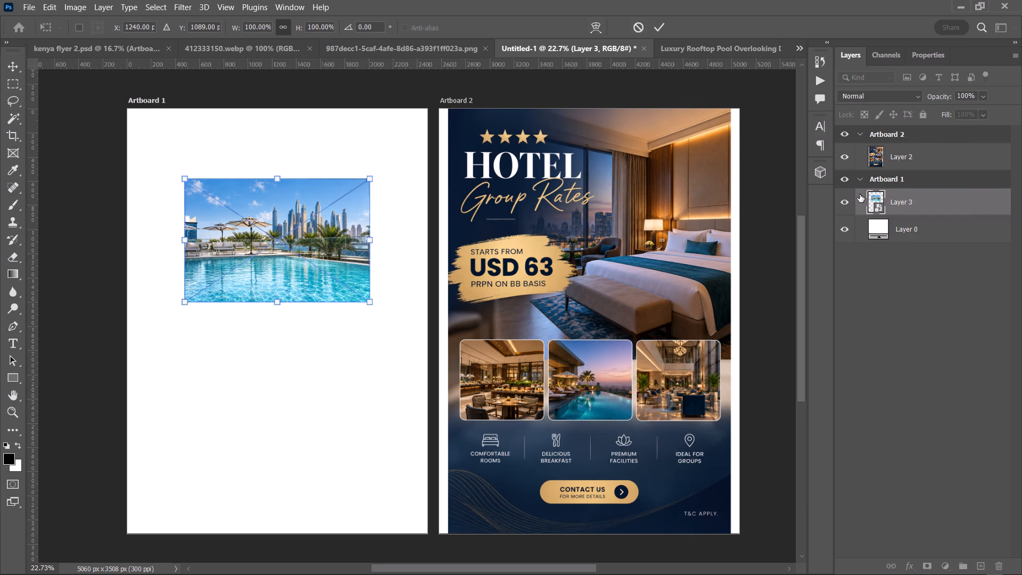
drag(283, 178, 310, 96)
drag(276, 306, 282, 367)
drag(265, 322, 258, 340)
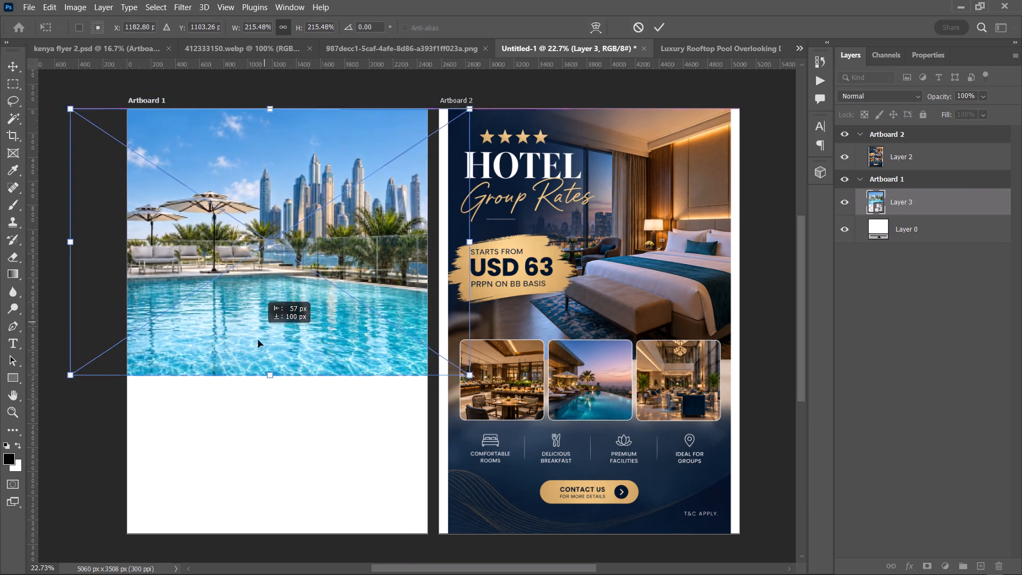
drag(258, 340, 241, 330)
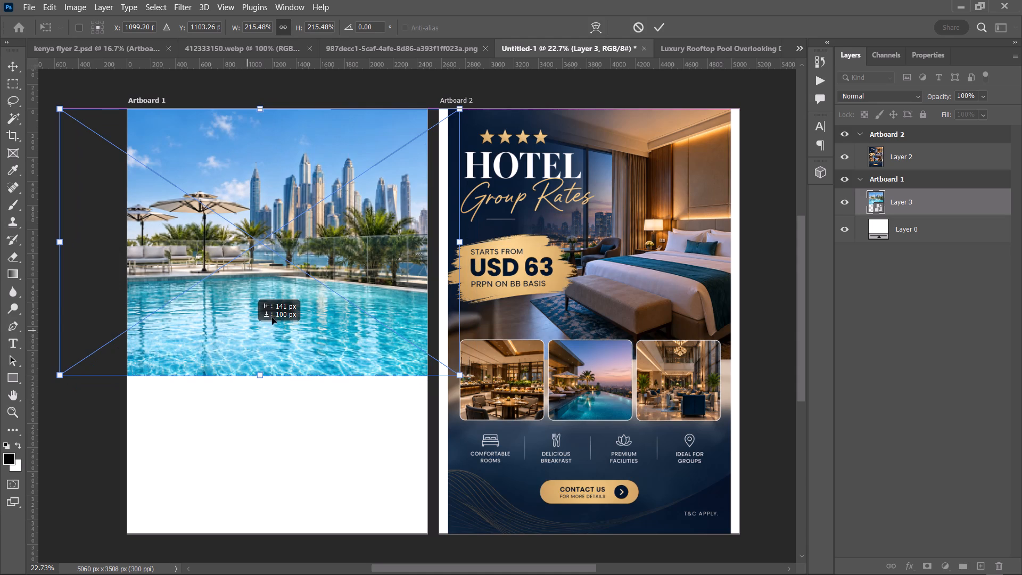
click(661, 23)
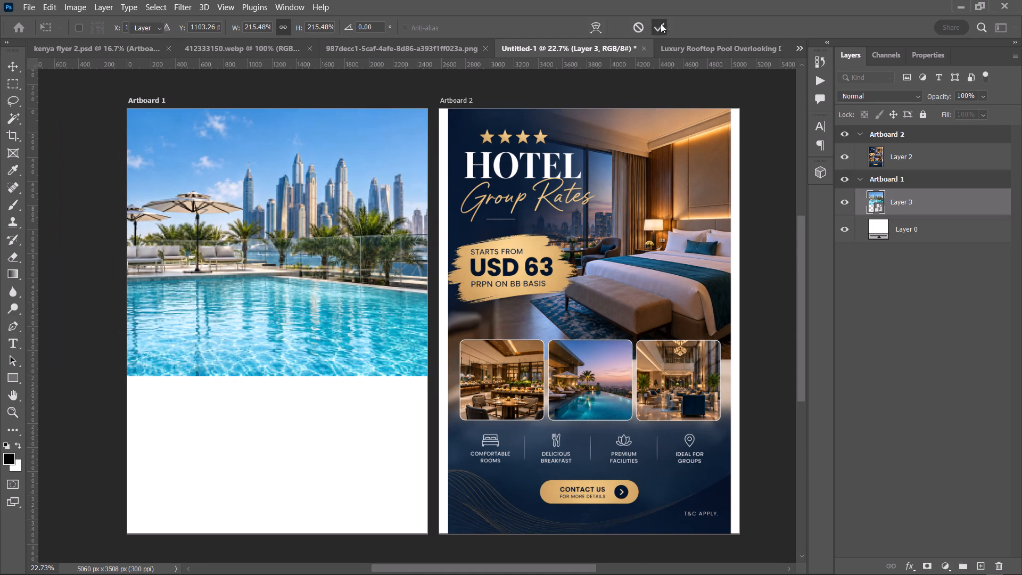
click(788, 255)
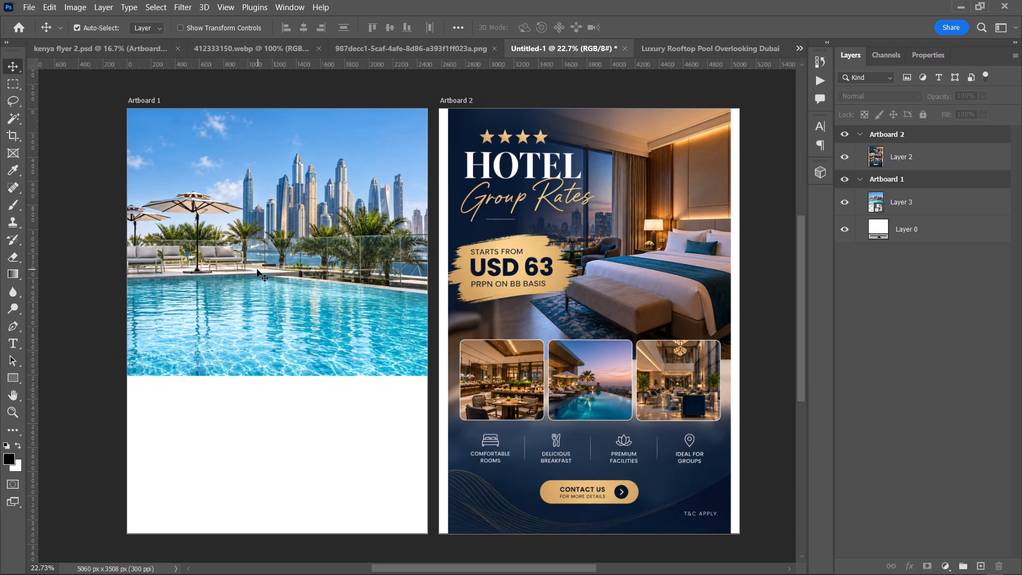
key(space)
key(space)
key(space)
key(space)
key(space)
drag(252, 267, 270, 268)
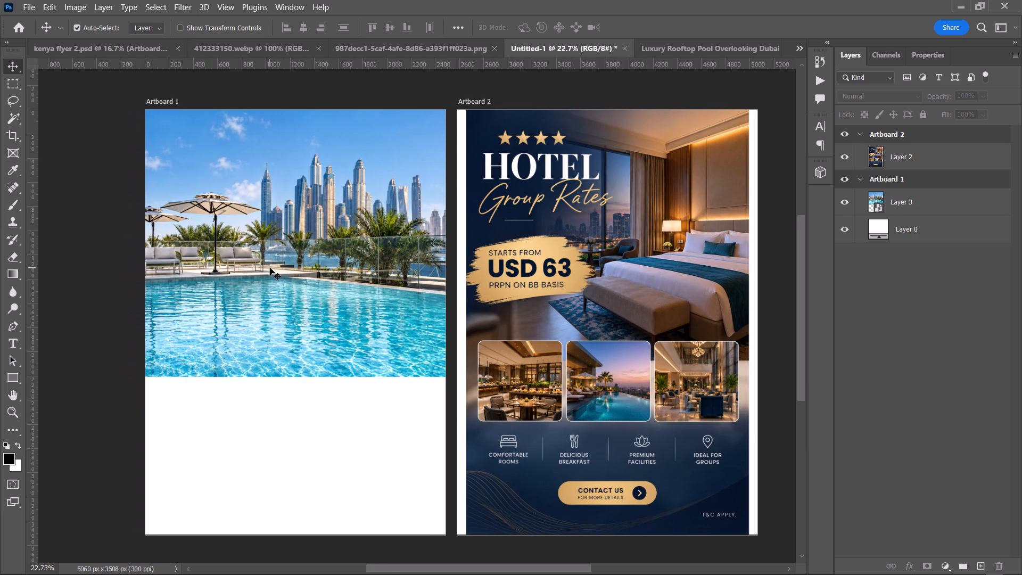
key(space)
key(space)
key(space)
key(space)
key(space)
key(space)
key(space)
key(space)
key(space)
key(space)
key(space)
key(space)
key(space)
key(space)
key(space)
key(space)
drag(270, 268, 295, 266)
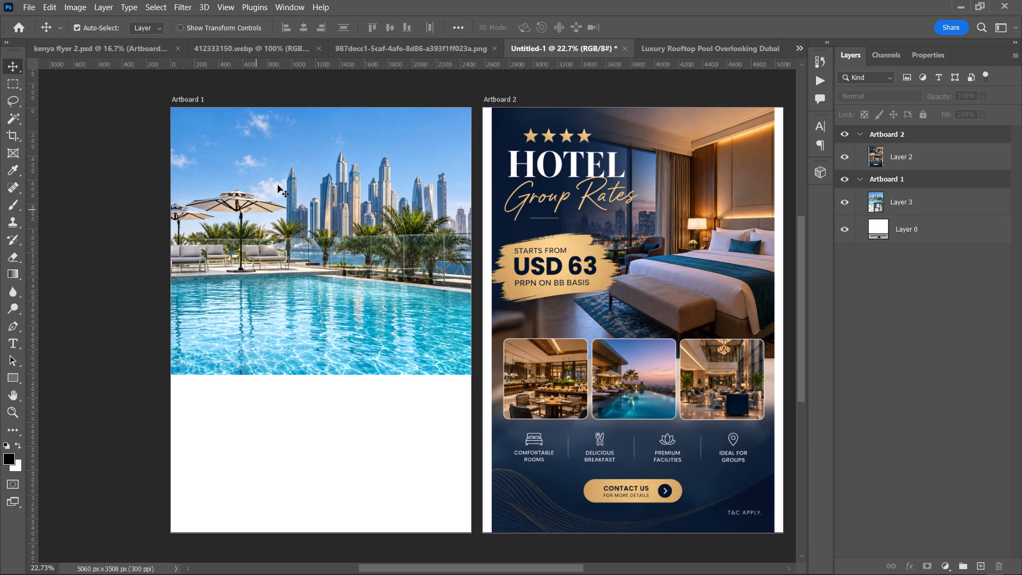
Hide Artboard 2 containing the reference flyer.
click(846, 133)
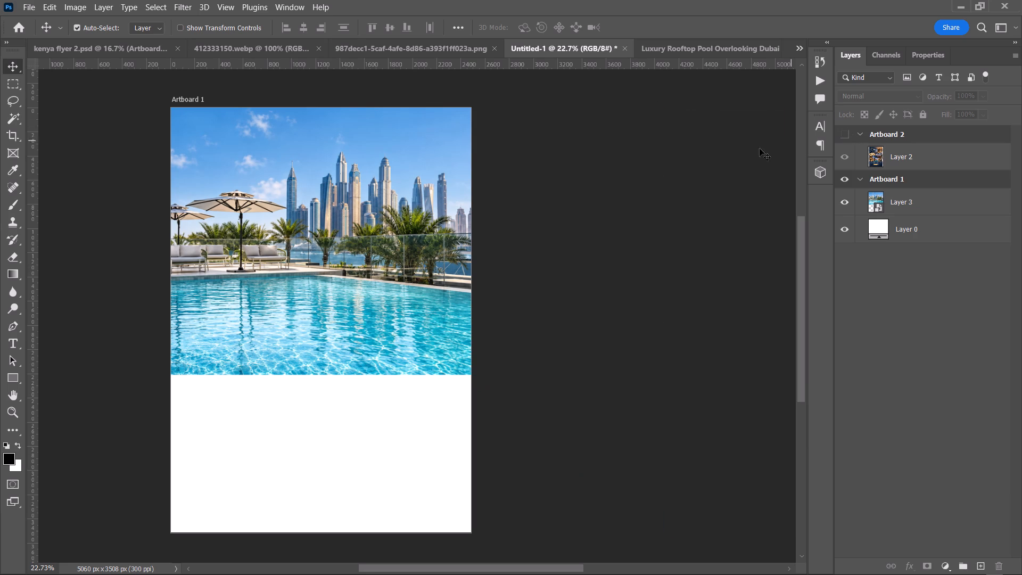
Draw a black square of about 668 px at about X 130, Y 1890 px, overlapping the pool photo's lower edge.
key(u)
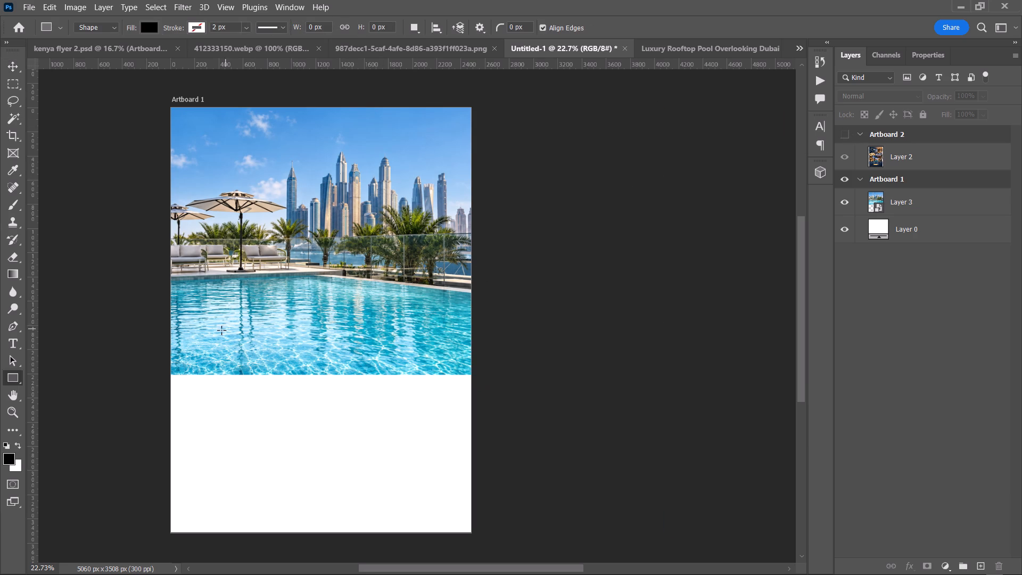
drag(186, 336, 269, 435)
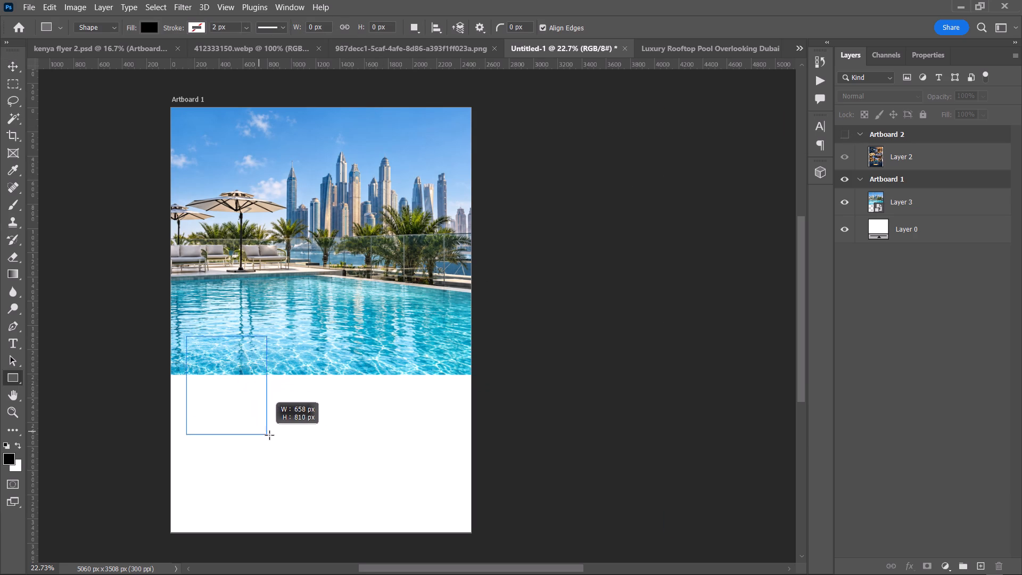
drag(269, 435, 281, 417)
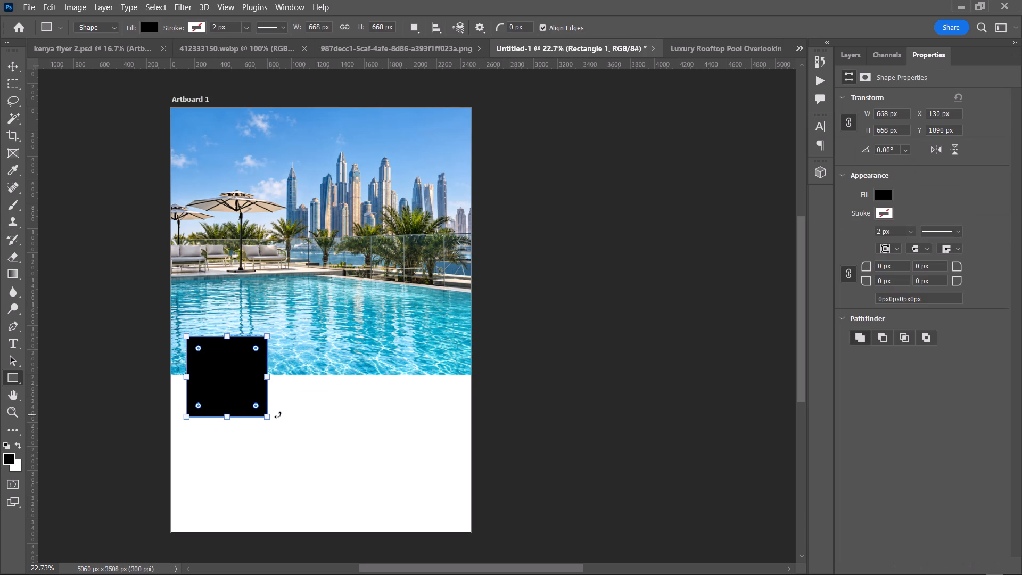
Duplicate the black square twice to its right in the same row, leaving 108 px gaps between the three squares.
click(13, 63)
alt+drag(239, 365, 328, 368)
alt+drag(318, 372, 411, 369)
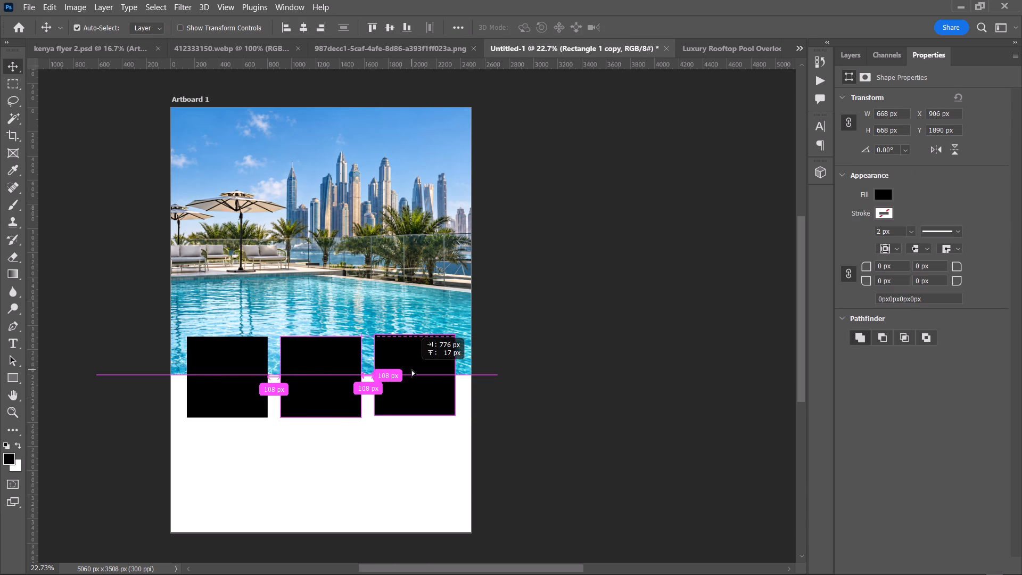
alt+drag(411, 369, 410, 371)
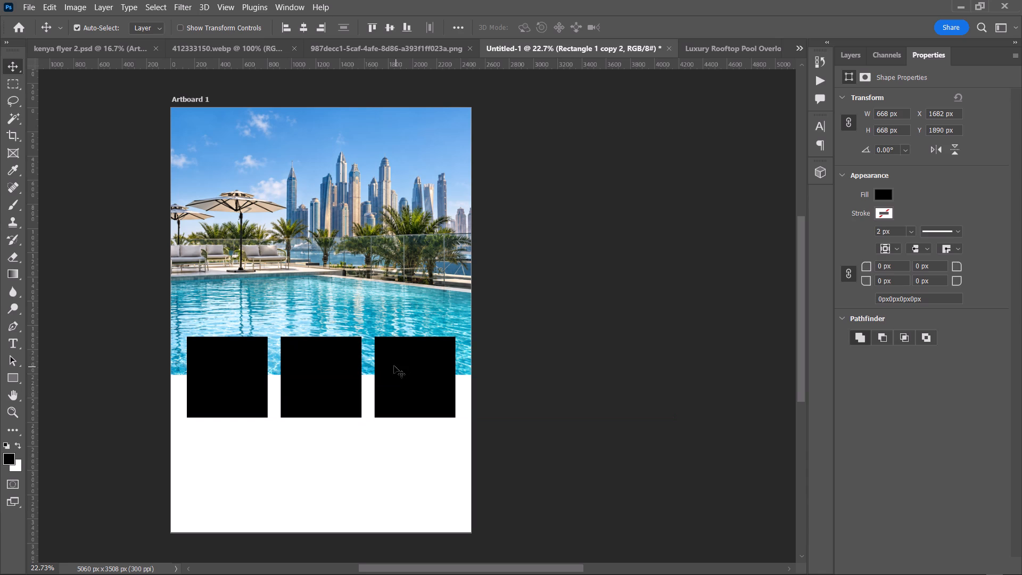
Select all three black squares and distribute them evenly across the row.
click(400, 374)
shift+click(327, 374)
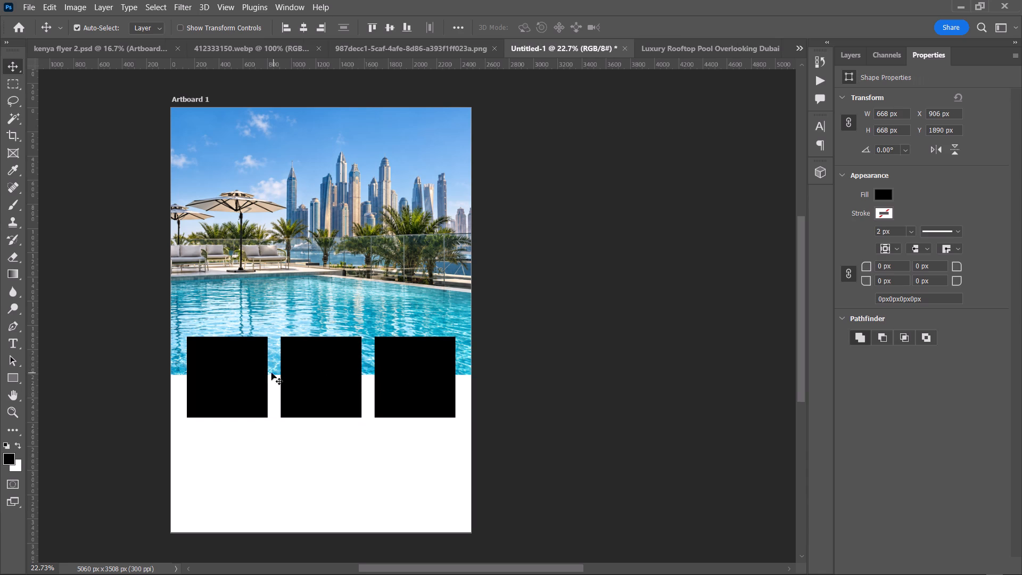
shift+click(248, 367)
click(432, 26)
Group the three squares, centre the group horizontally, and ungroup it back into separate layers.
key(ctrl+g)
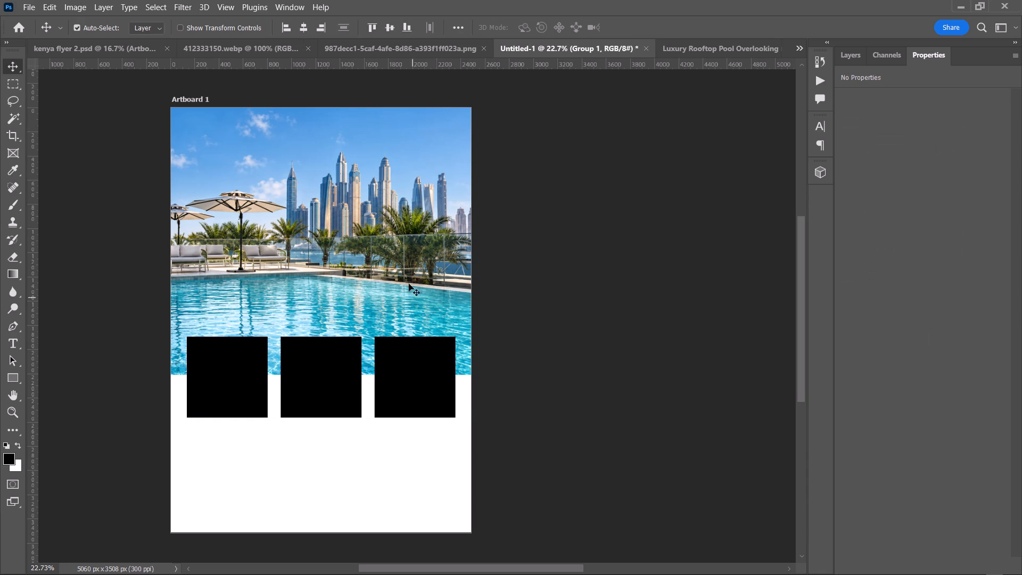
click(304, 27)
click(846, 50)
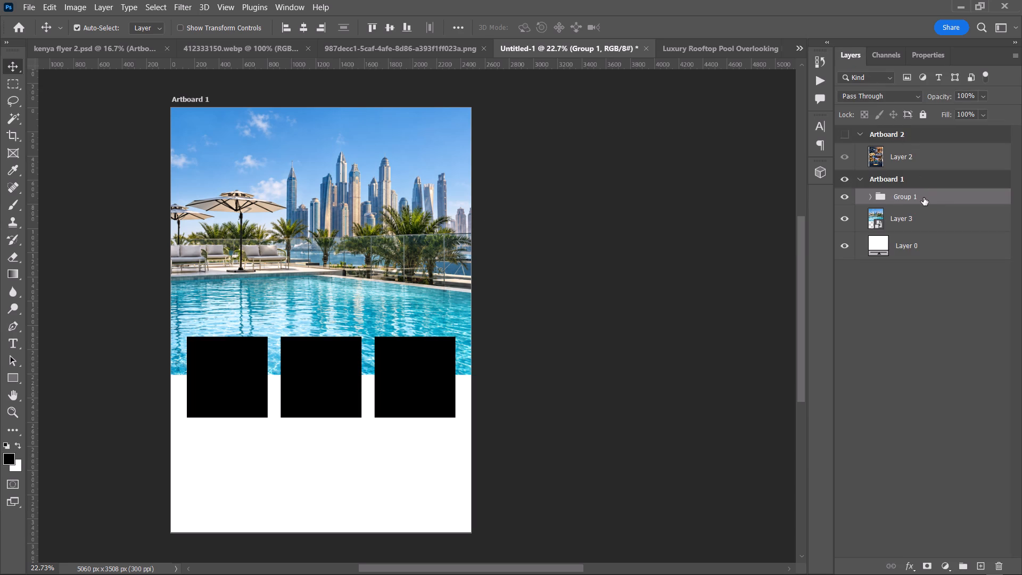
key(ctrl+shift+g)
click(612, 336)
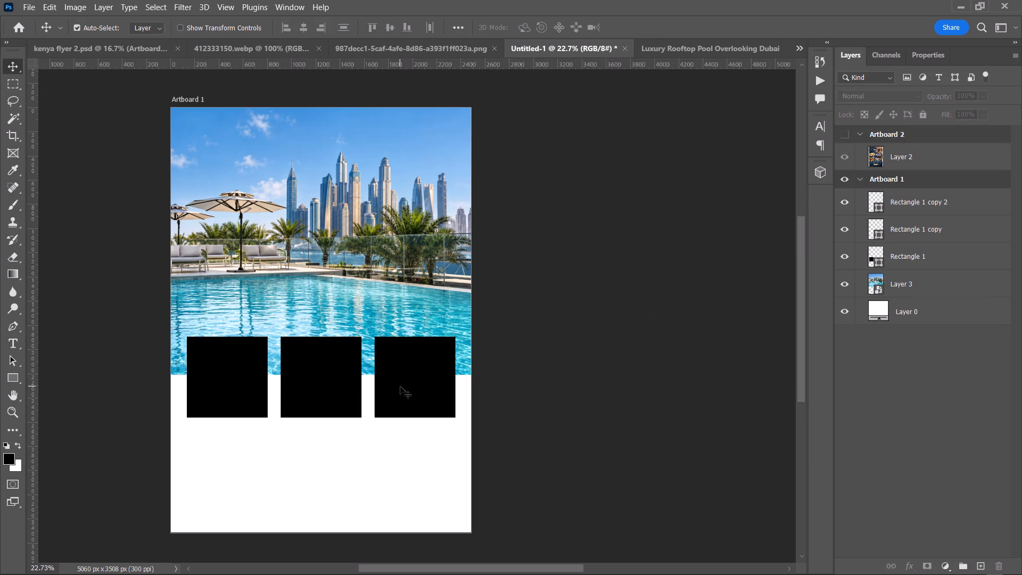
Set all corner radii of the rightmost black square to 10 px and inspect its rounded corners up close.
click(400, 387)
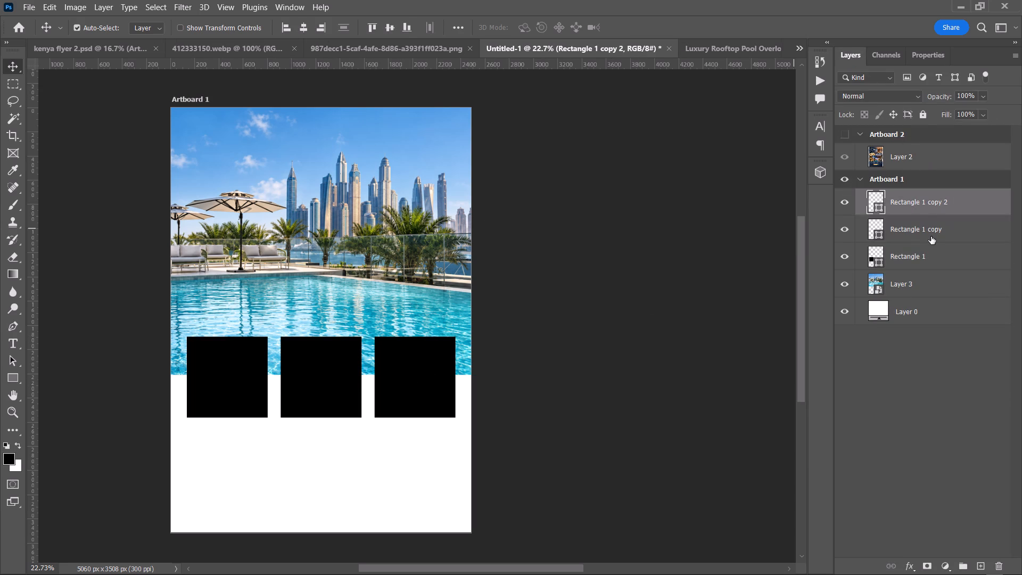
click(923, 53)
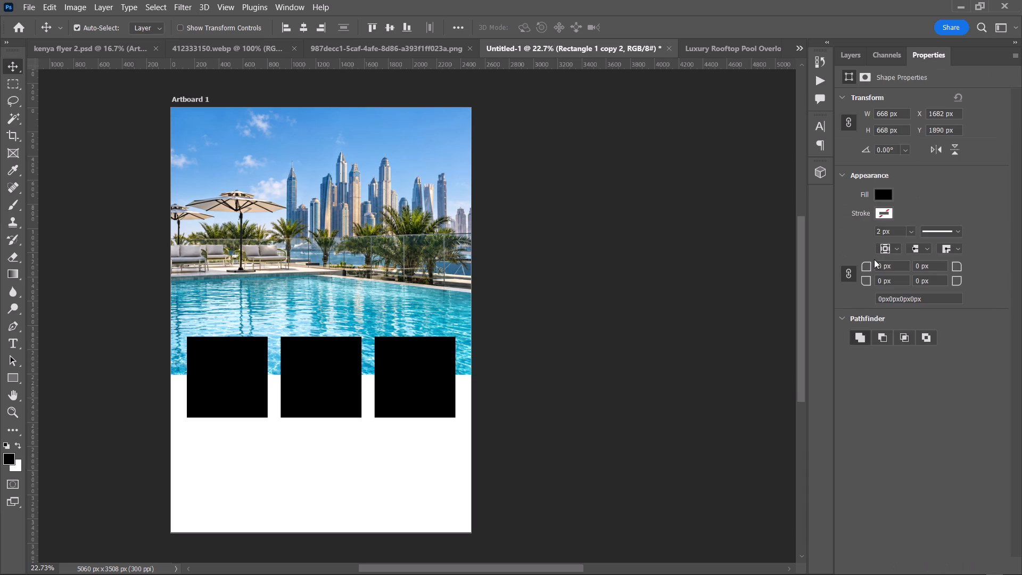
double_click(879, 264)
text(10)
key(Return)
click(731, 356)
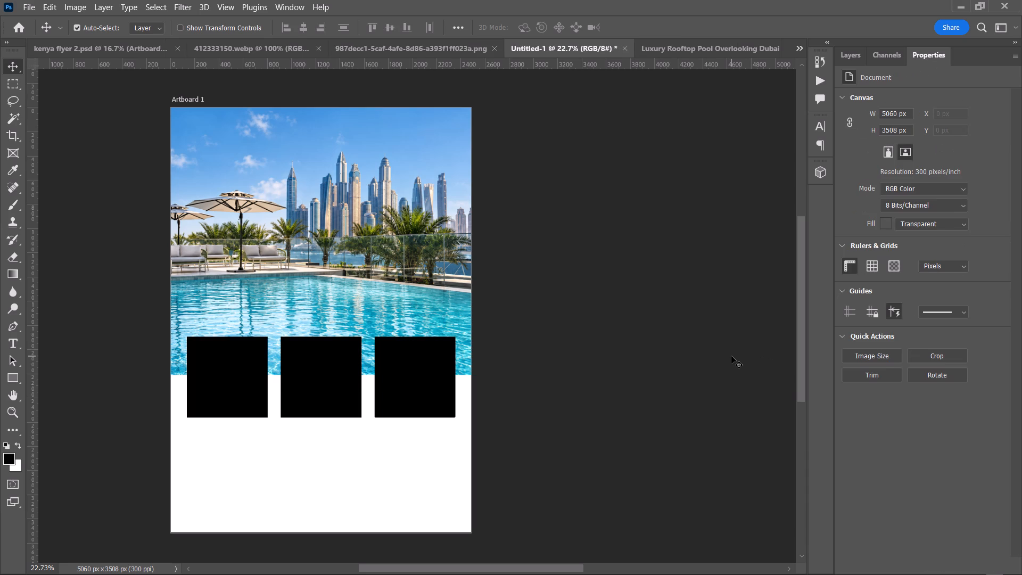
click(417, 370)
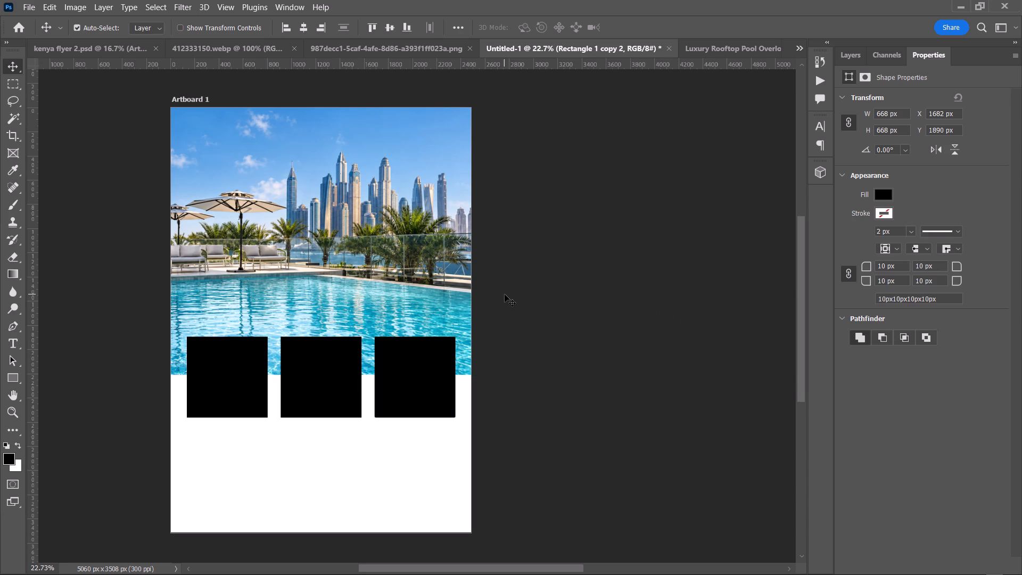
alt+scroll(363, 319, up, 6)
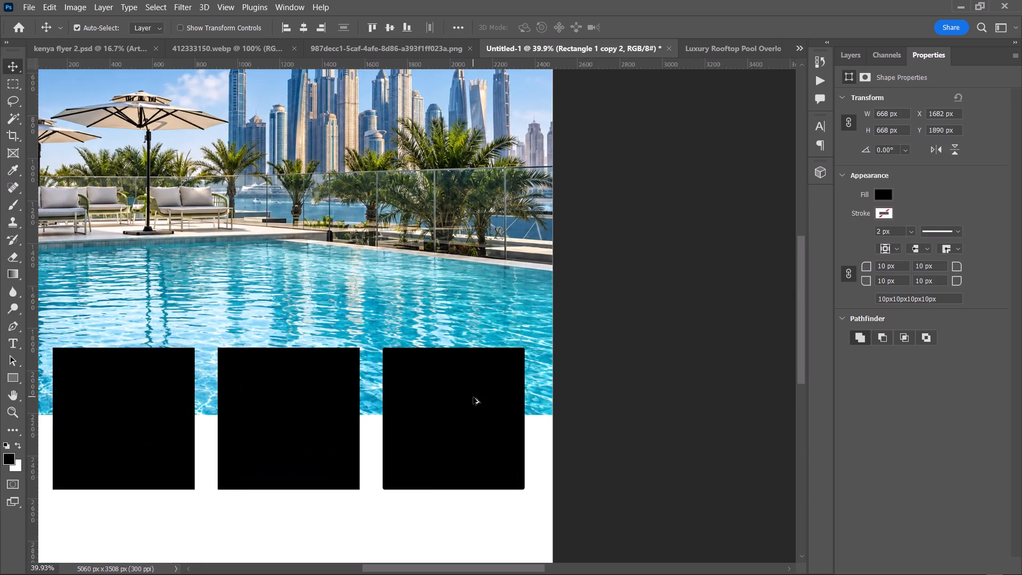
alt+scroll(474, 399, down, 5)
alt+scroll(465, 400, up, 18)
alt+scroll(469, 338, down, 4)
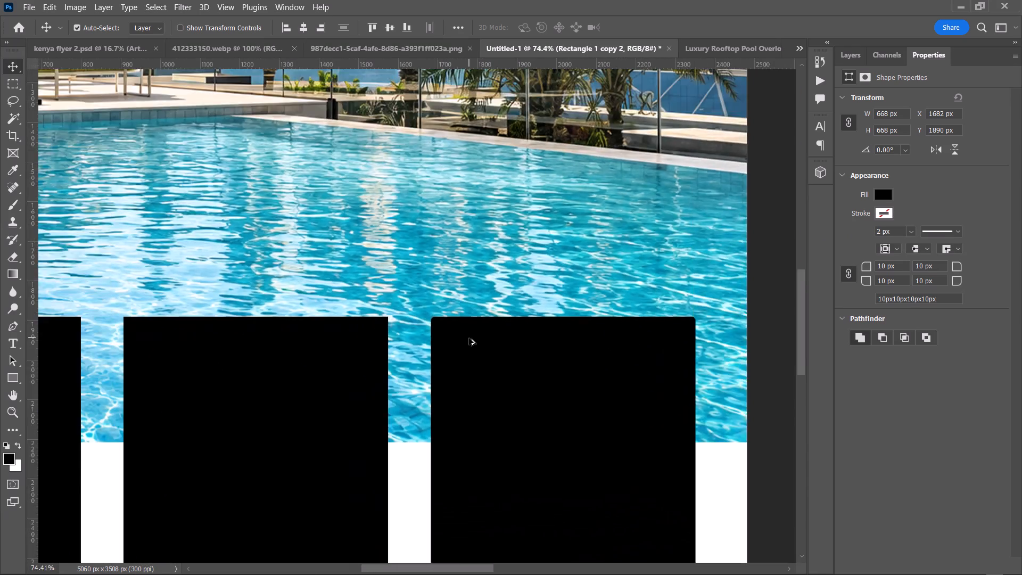
Set all corner radii of each of the three black squares to 20 px.
alt+scroll(469, 338, down, 8)
click(555, 365)
double_click(880, 268)
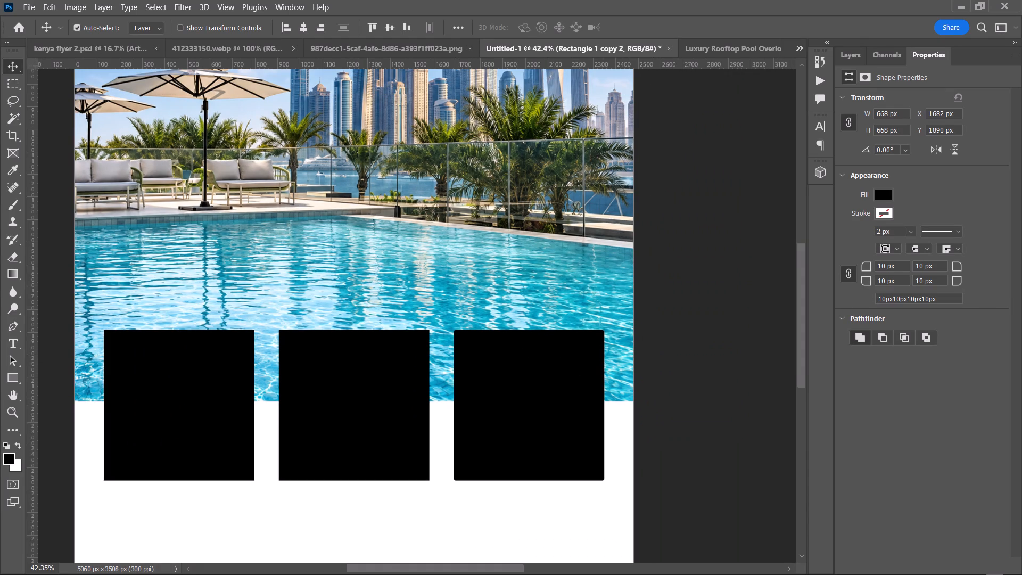
text(20)
key(Return)
click(374, 379)
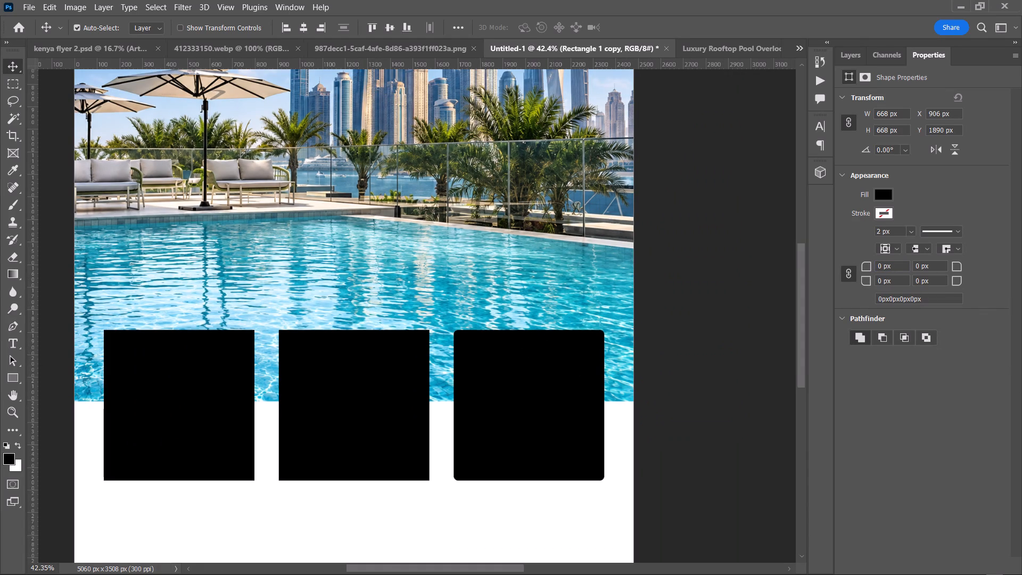
double_click(883, 262)
text(20)
key(Return)
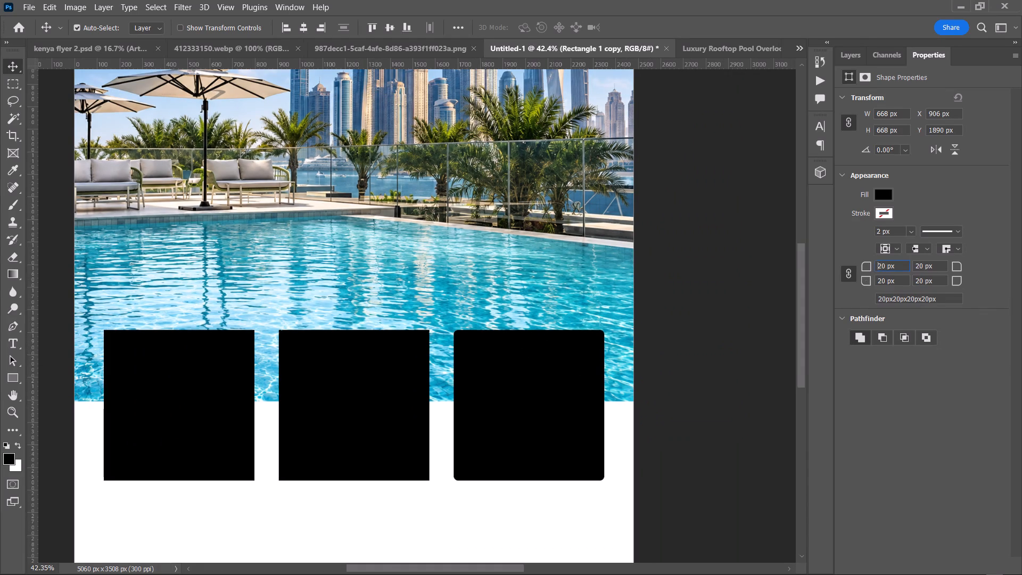
click(238, 360)
double_click(880, 264)
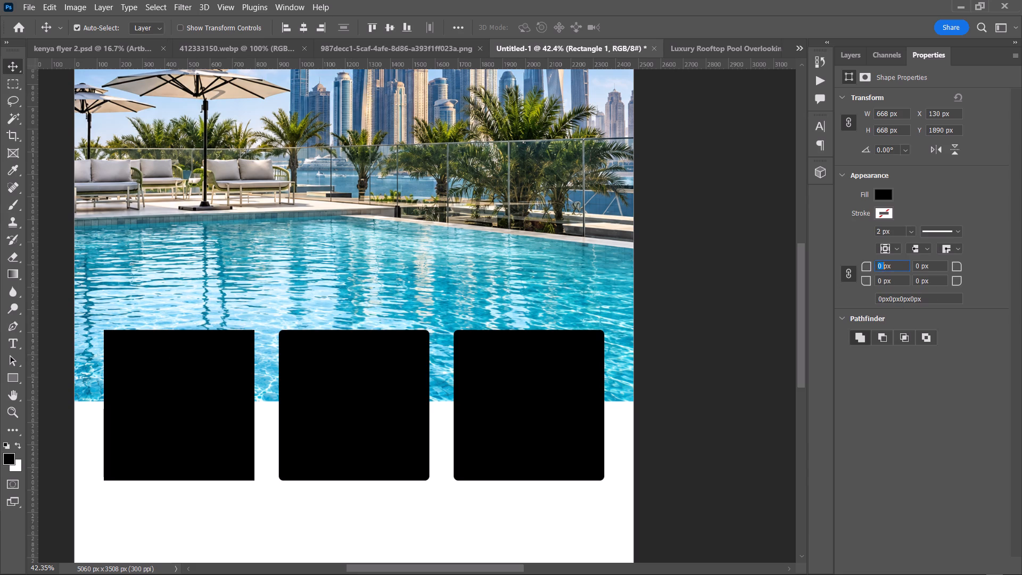
text(20)
key(Return)
click(700, 366)
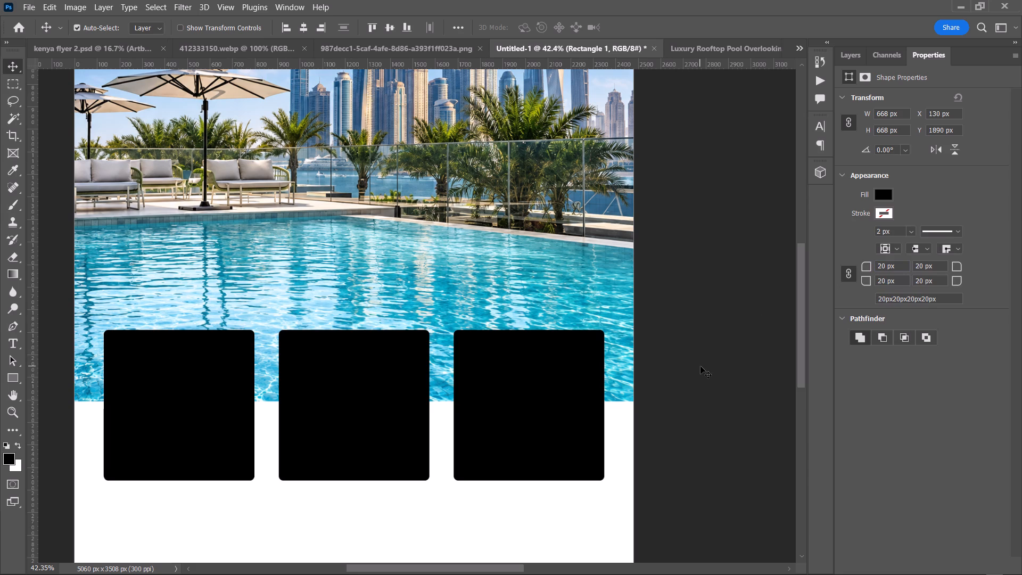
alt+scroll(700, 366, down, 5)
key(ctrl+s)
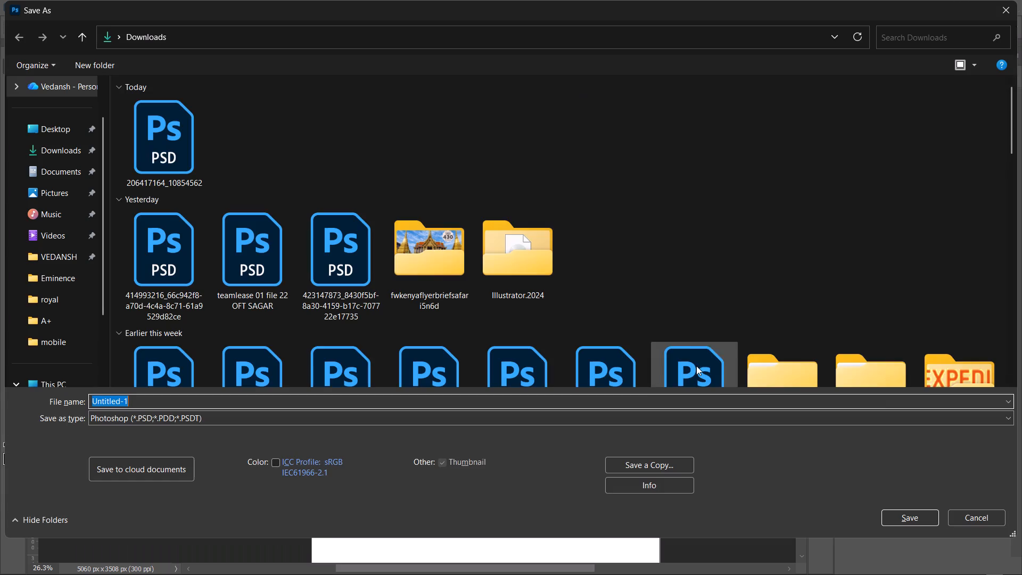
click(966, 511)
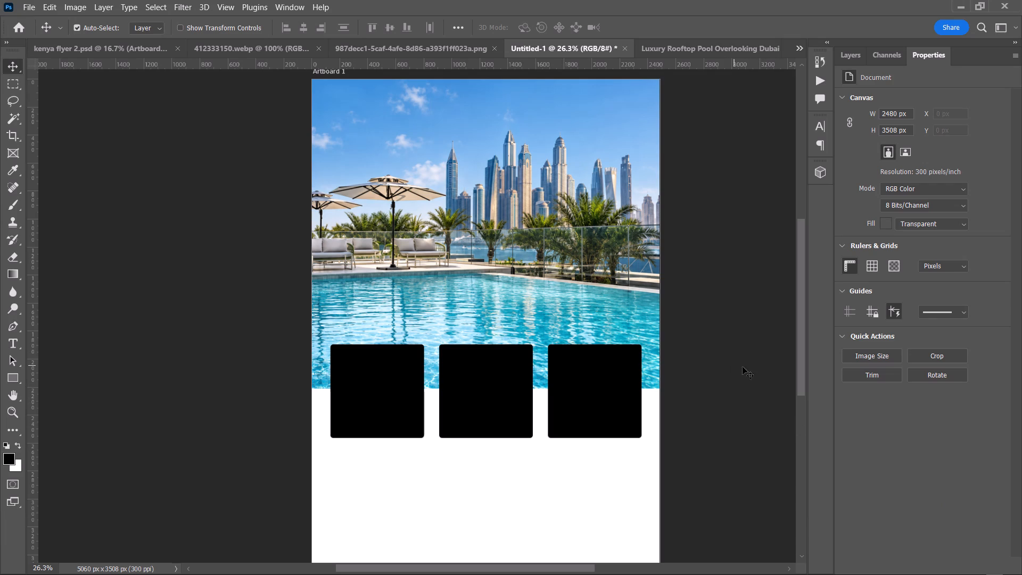
Make Artboard 2 with the reference flyer visible.
click(855, 47)
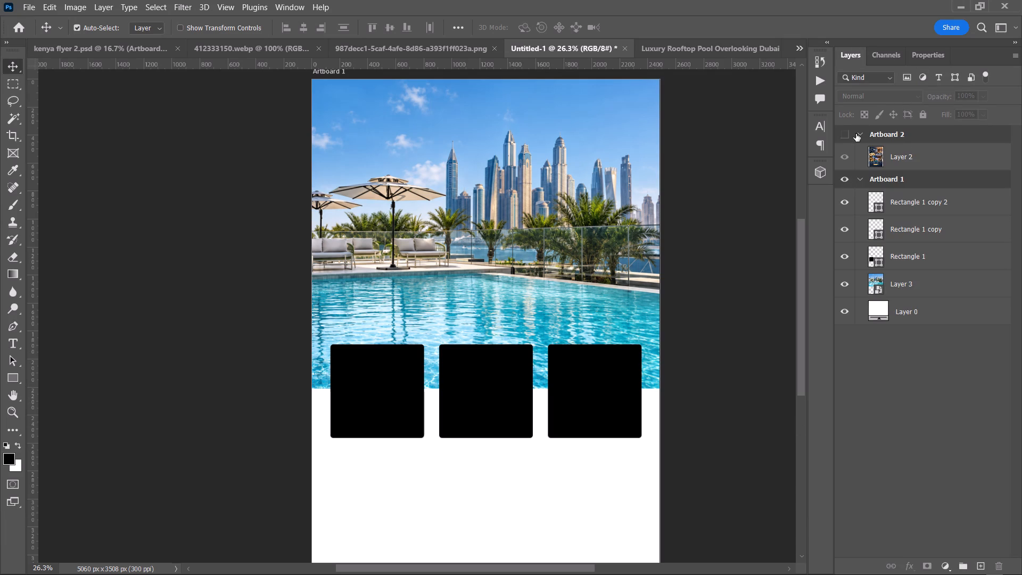
click(843, 134)
Examine the reference flyer on Artboard 2 up close, especially its price badge, three-photo row, feature icons and contact banner.
key(space)
click(720, 240)
alt+scroll(720, 240, down, 4)
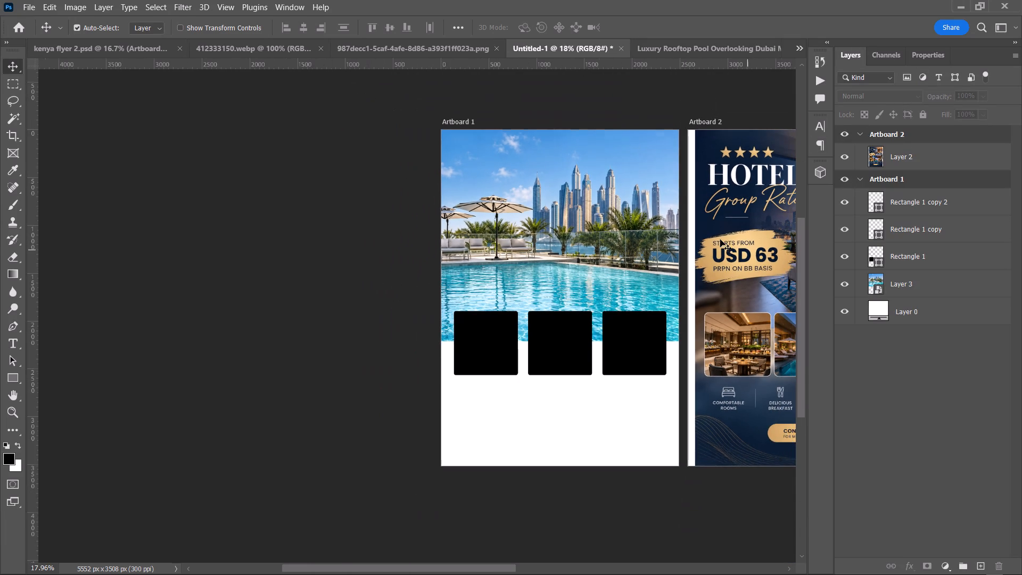
key(space)
key(space)
key(space)
key(space)
key(space)
key(space)
drag(720, 240, 609, 250)
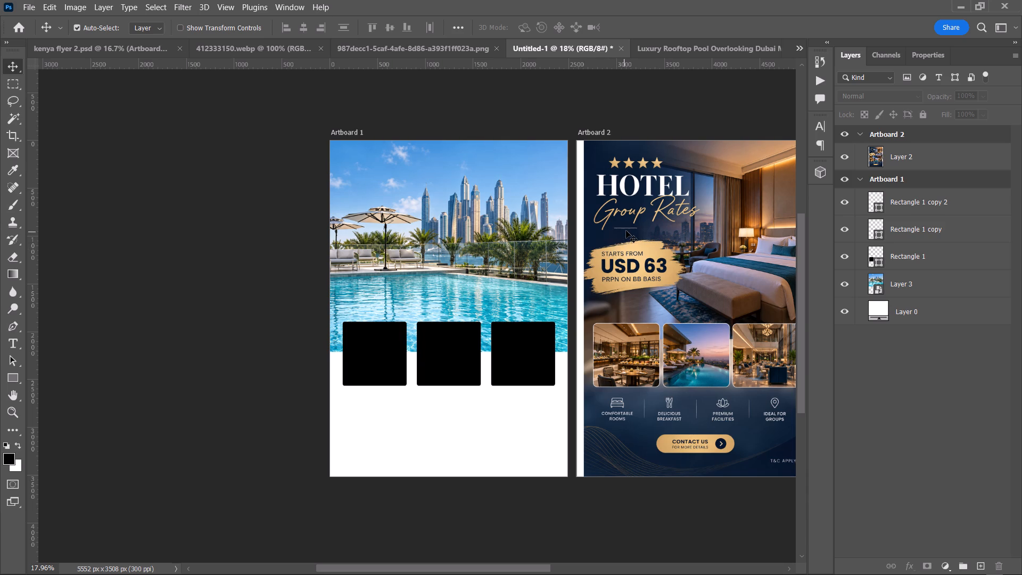
key(space)
drag(739, 302, 639, 289)
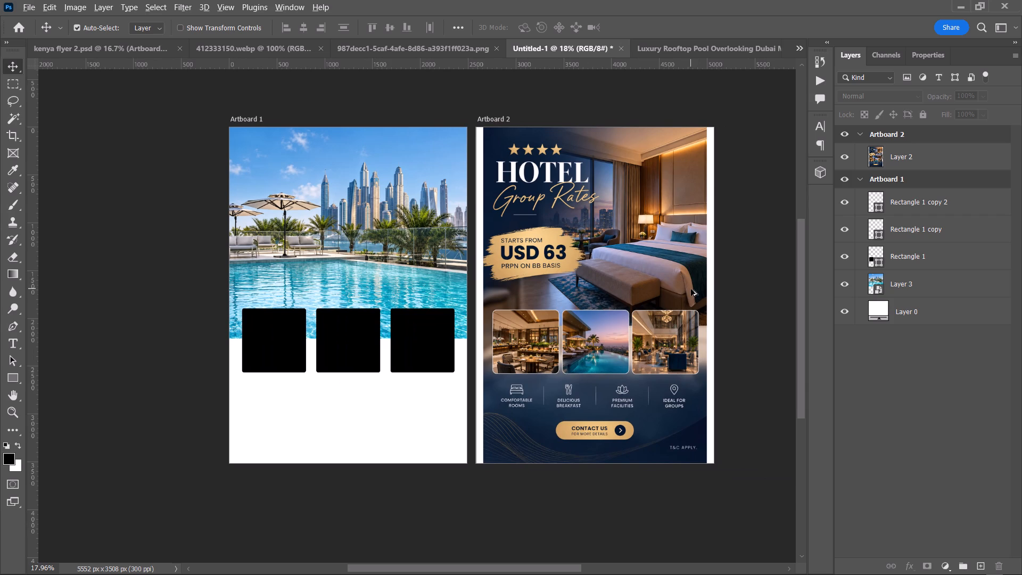
alt+scroll(691, 289, up, 2)
key(space)
drag(694, 293, 658, 294)
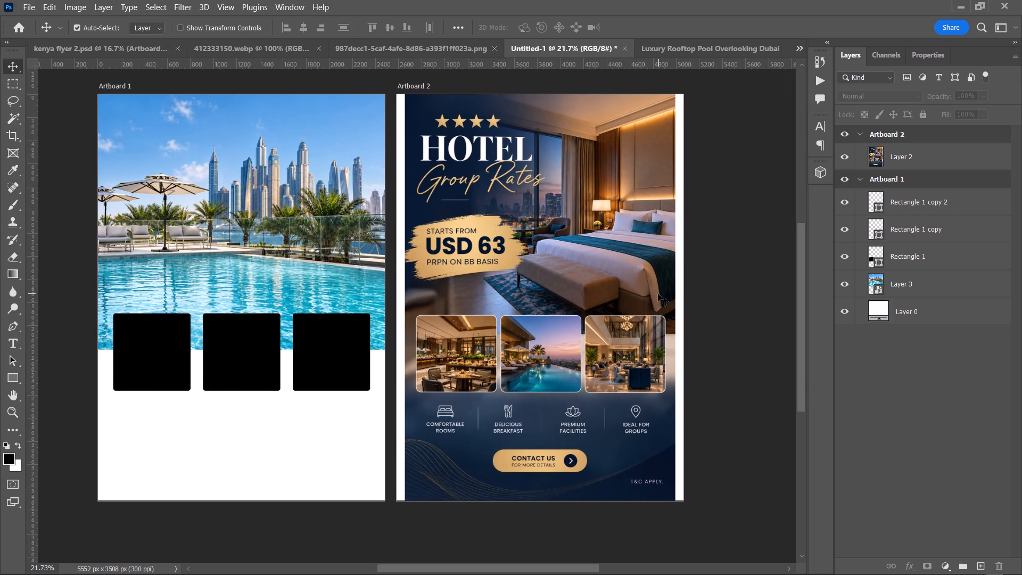
alt+scroll(658, 294, up, 7)
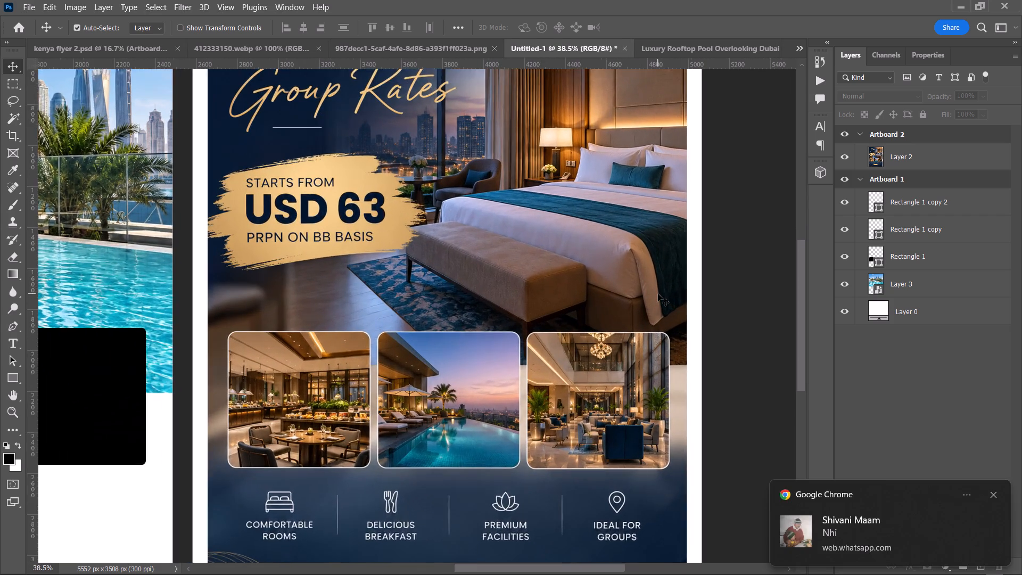
click(996, 494)
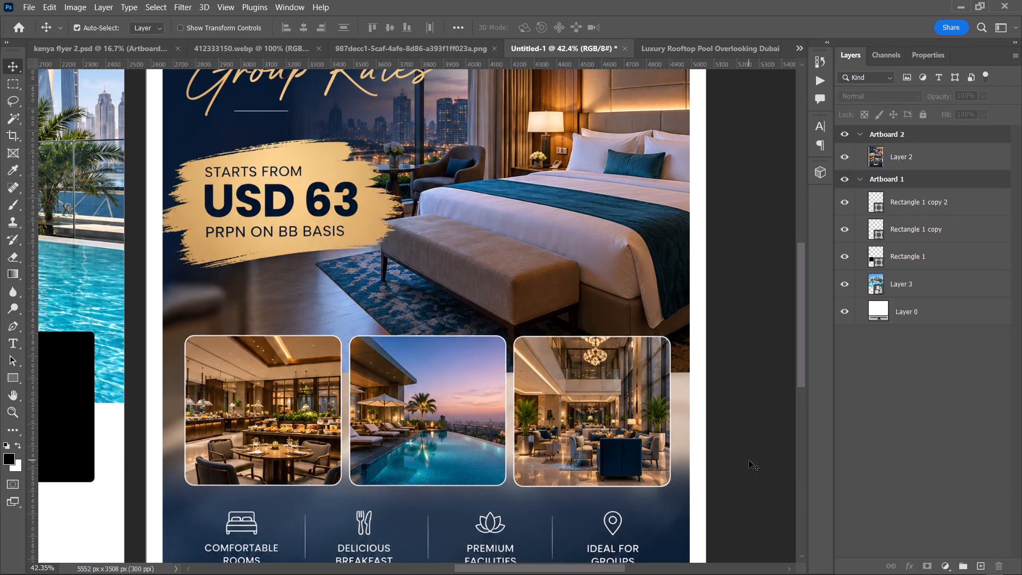
key(space)
key(space)
key(space)
key(space)
key(space)
key(space)
key(space)
key(space)
key(space)
key(space)
key(space)
key(space)
key(space)
key(space)
key(space)
key(space)
key(space)
key(space)
key(space)
key(space)
drag(746, 461, 819, 341)
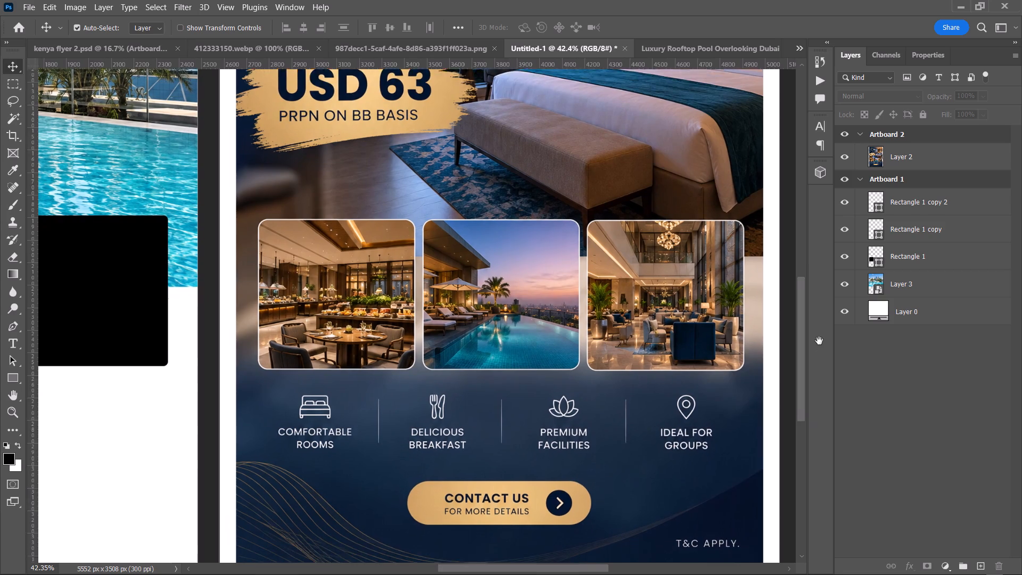
drag(819, 341, 818, 329)
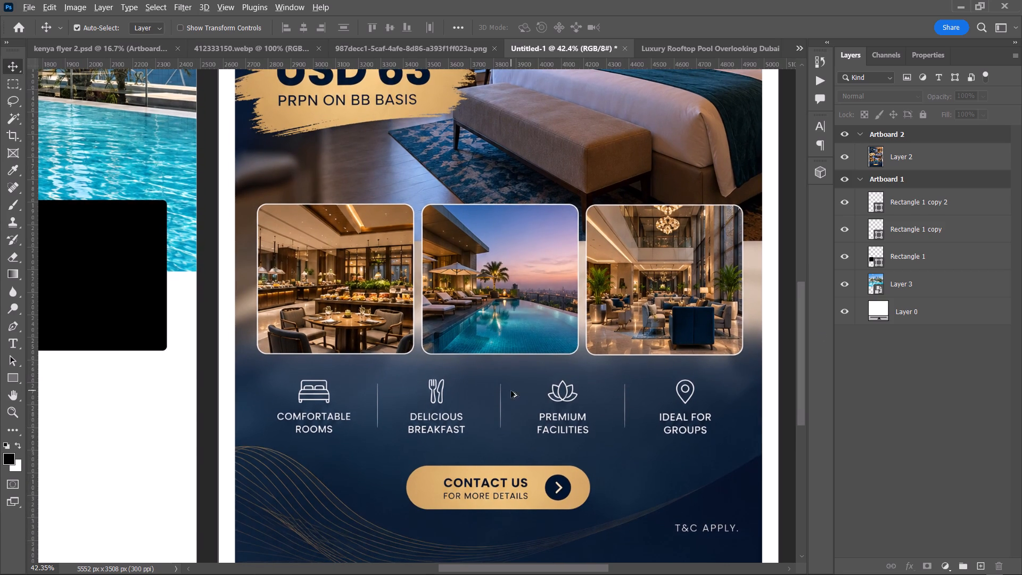
Compare the reference flyer's photo row and lower section with the black squares and empty white area on Artboard 1.
alt+scroll(561, 421, down, 4)
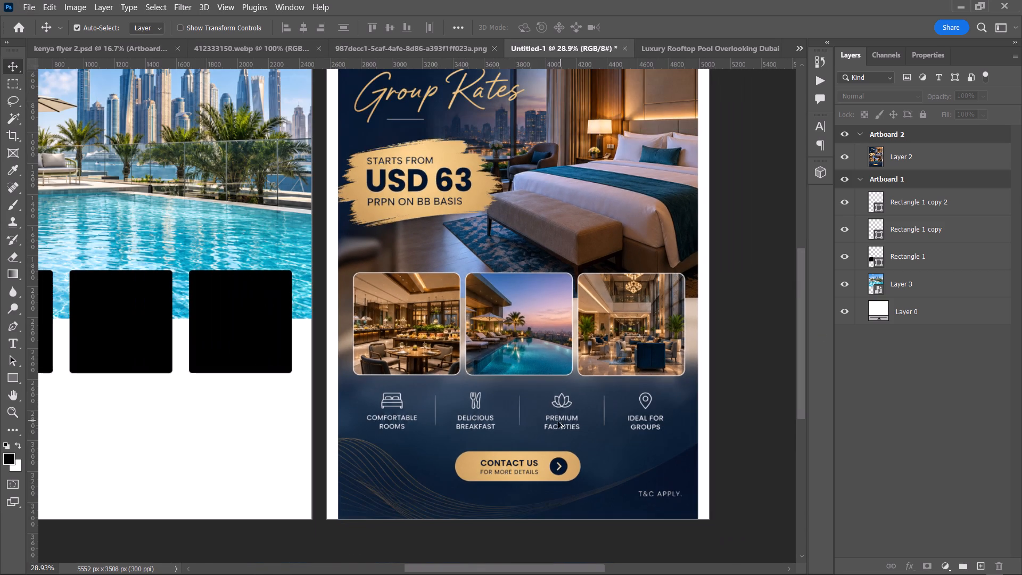
key(space)
key(space)
key(space)
key(space)
key(space)
key(space)
key(space)
key(space)
key(space)
key(space)
key(space)
key(space)
key(space)
key(space)
key(space)
key(space)
key(space)
key(space)
key(space)
key(space)
drag(476, 423, 513, 422)
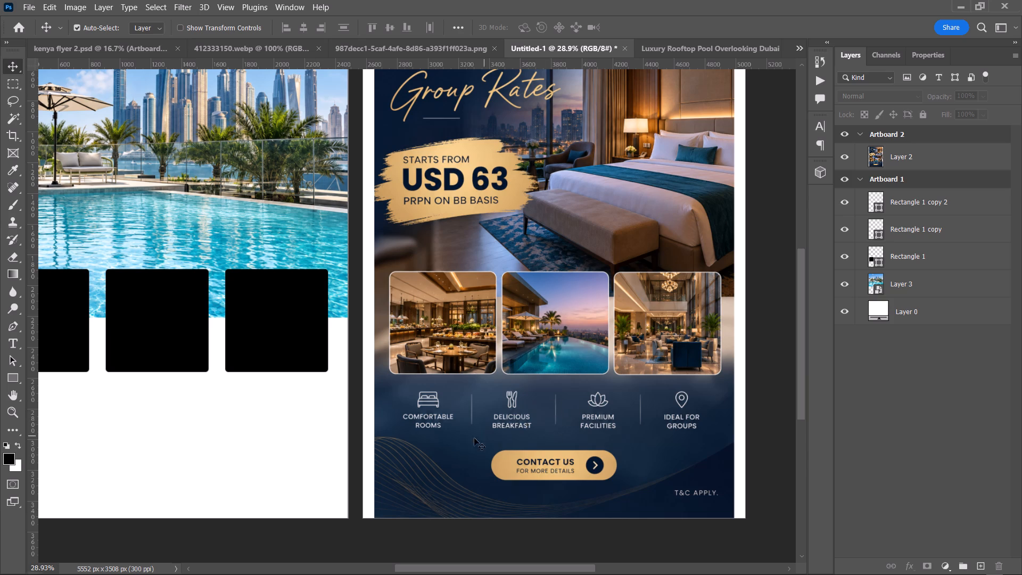
key(space)
key(space)
key(space)
key(space)
key(space)
key(space)
key(space)
key(space)
key(space)
key(space)
key(space)
key(space)
key(space)
key(space)
key(space)
key(space)
key(space)
key(space)
key(space)
key(space)
drag(432, 430, 459, 434)
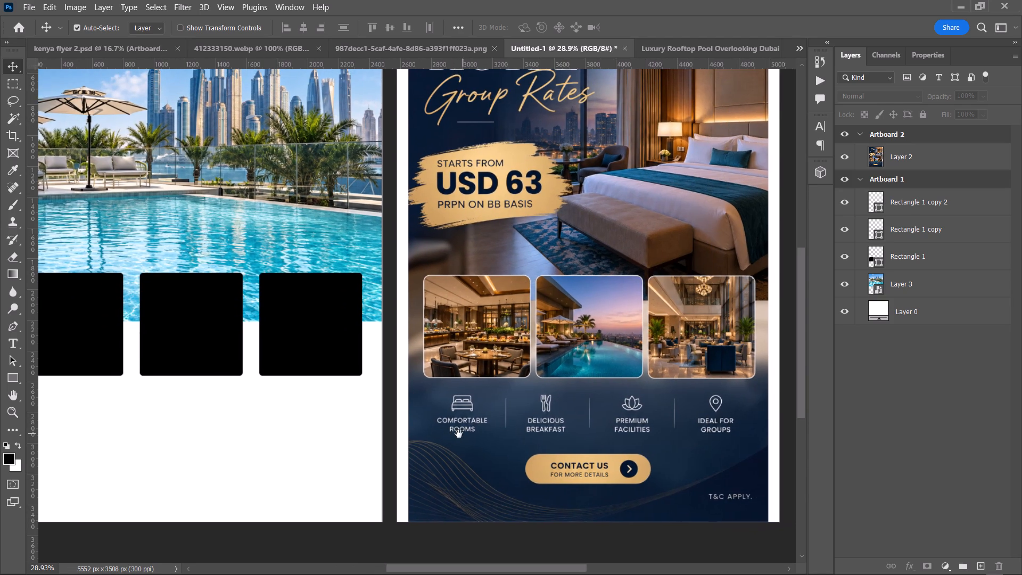
drag(459, 434, 446, 434)
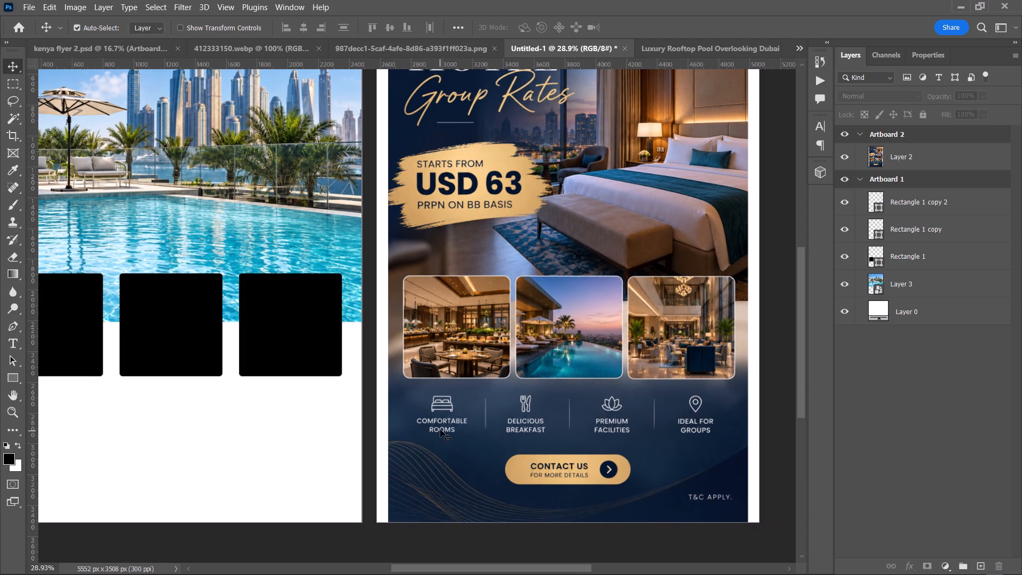
alt+scroll(440, 430, down, 2)
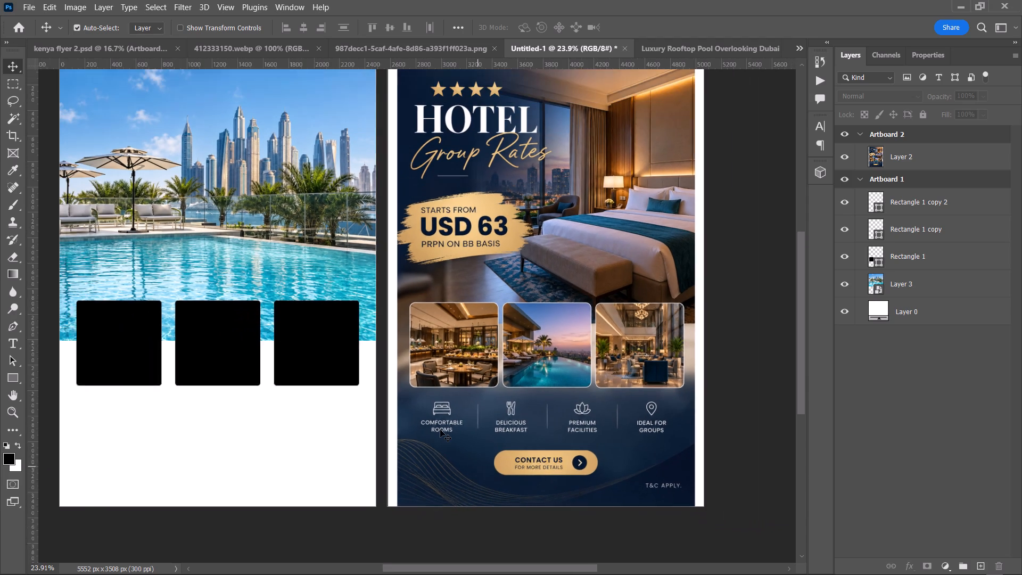
alt+scroll(440, 430, down, 1)
key(space)
key(space)
key(space)
key(space)
key(space)
key(space)
key(space)
key(space)
key(space)
key(space)
key(space)
drag(452, 428, 594, 443)
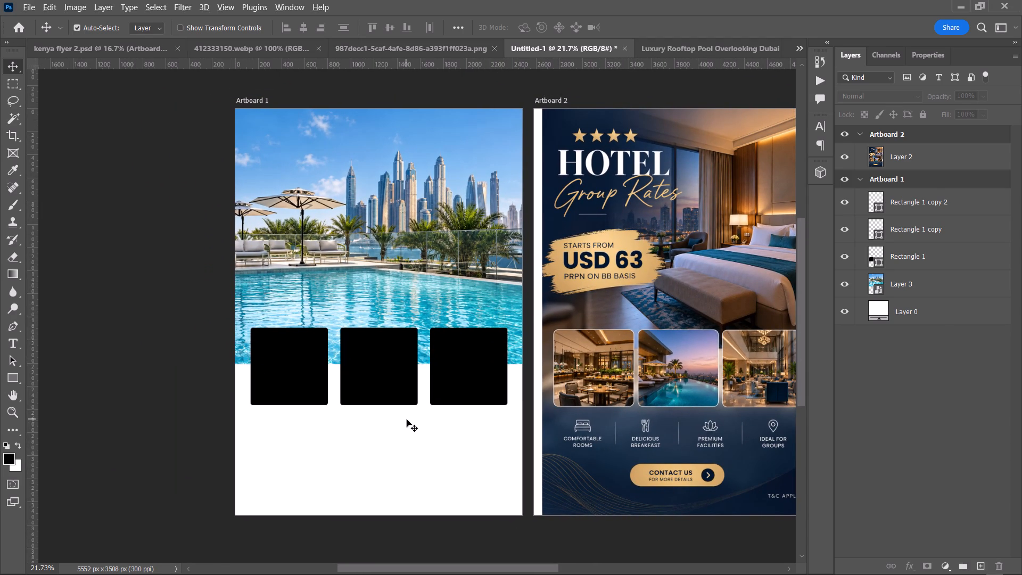
Switch to Chrome and search Google for "dubai hotels" in a new tab.
key(alt+Tab)
key(alt+Tab)
key(alt+Tab)
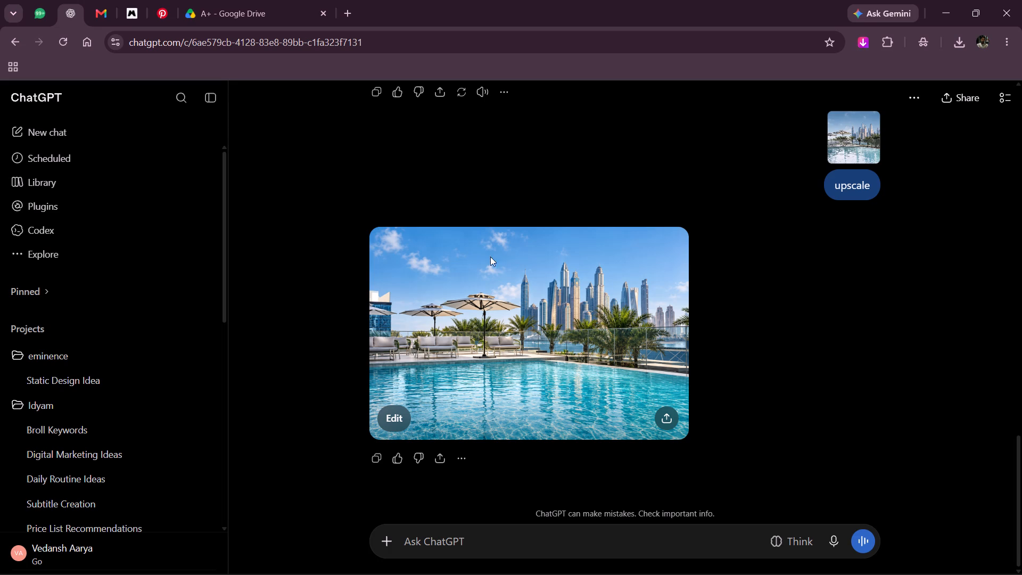
click(151, 5)
click(347, 10)
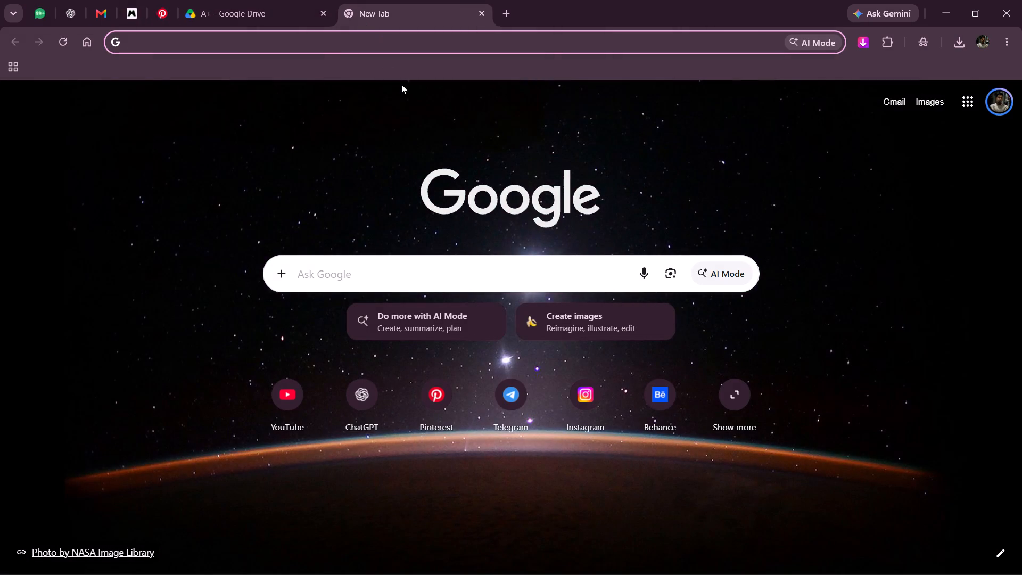
text(dubai hotel)
key(Return)
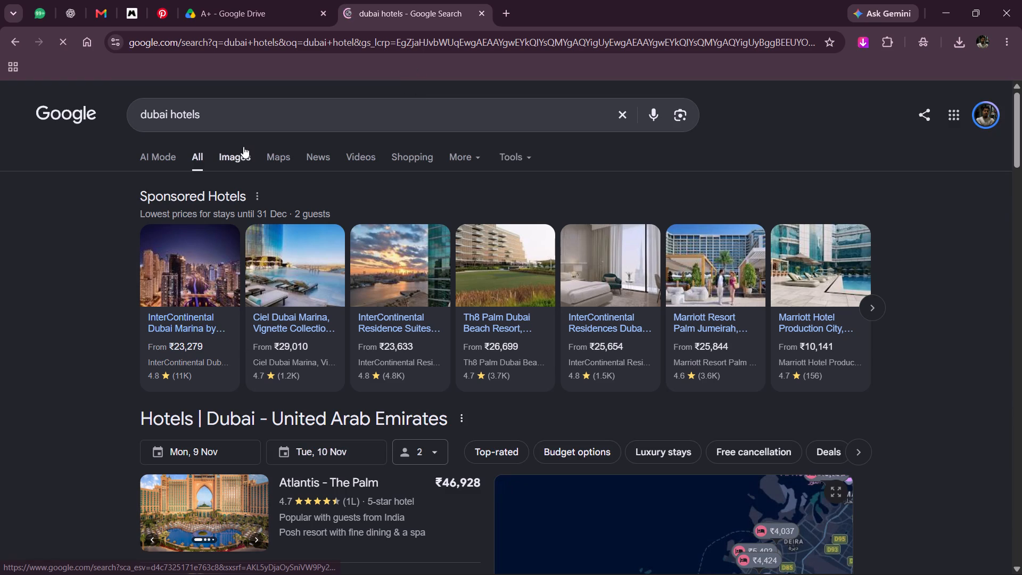
Show the image results and refine the search to "dubai hotels 4 star".
click(243, 146)
click(235, 125)
key(space)
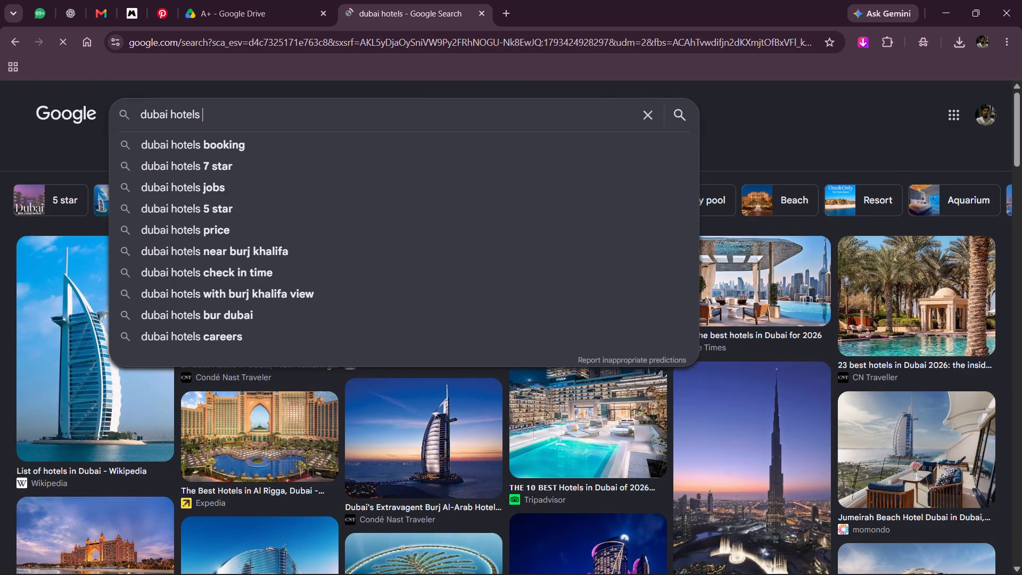
text(4)
key(space)
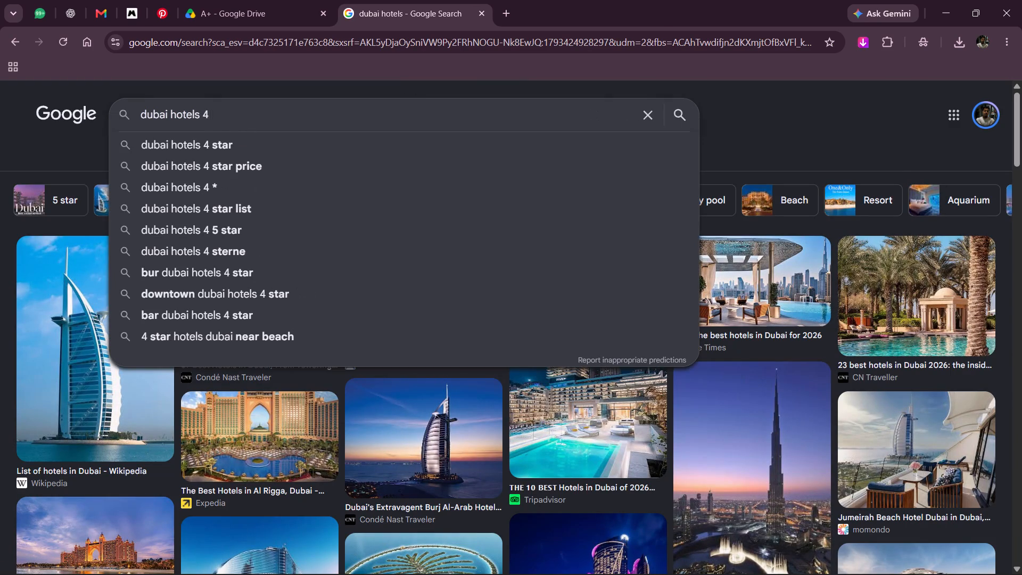
key(Down)
key(Return)
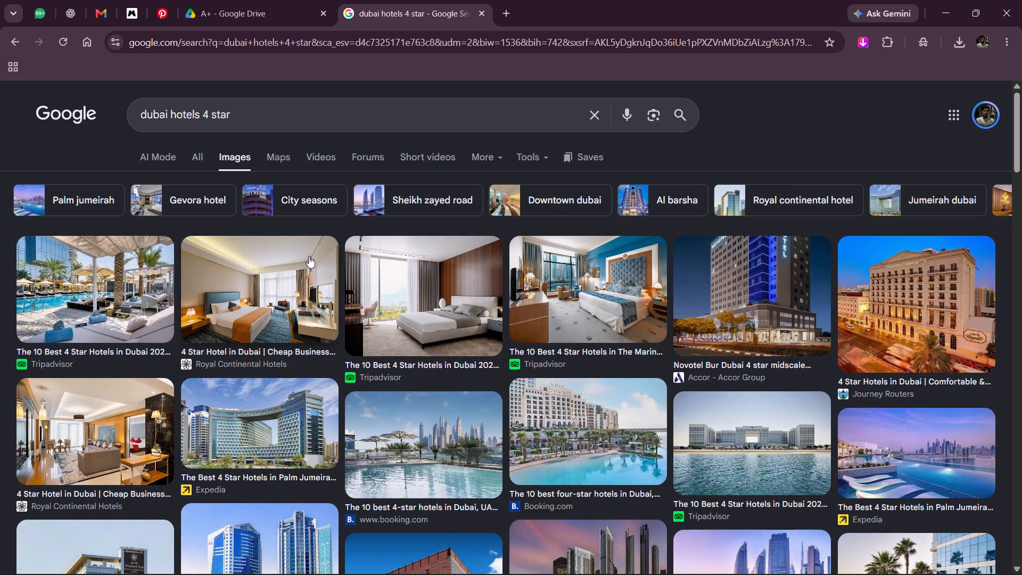
Preview the Expedia photo of the Palm Jumeirah hotel exterior among the image results, and close the preview.
scroll(309, 260, down, 1)
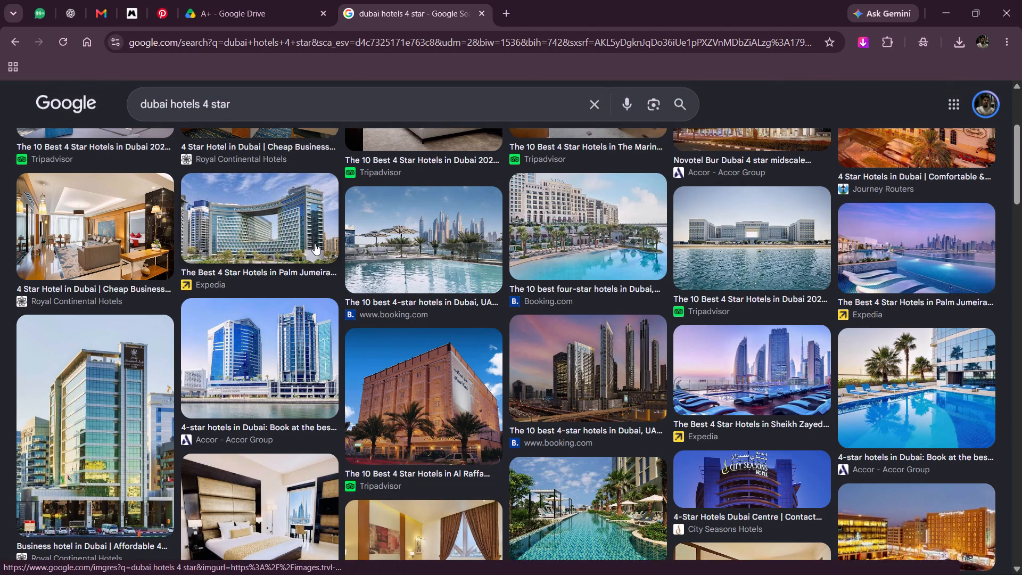
click(315, 243)
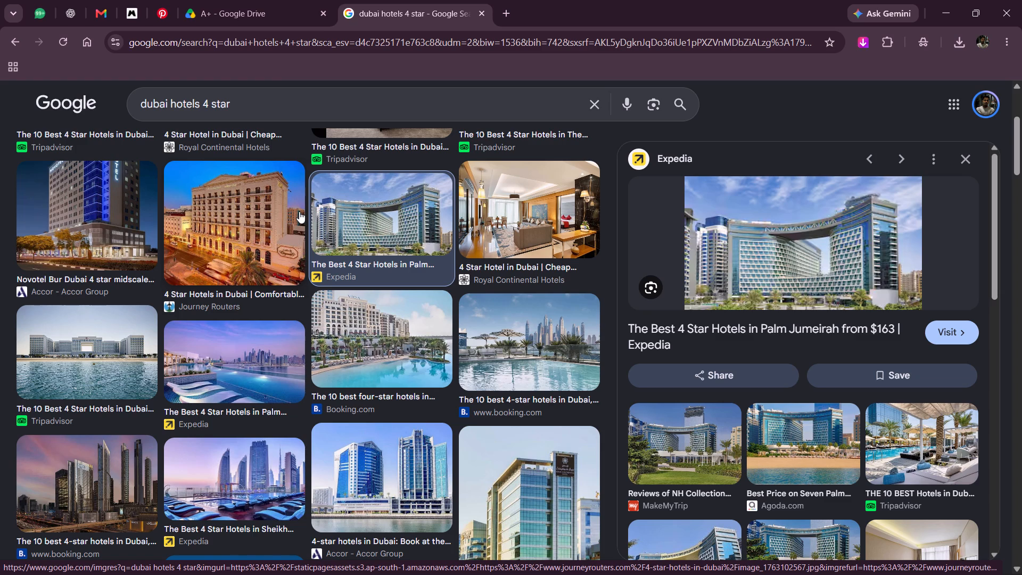
click(960, 155)
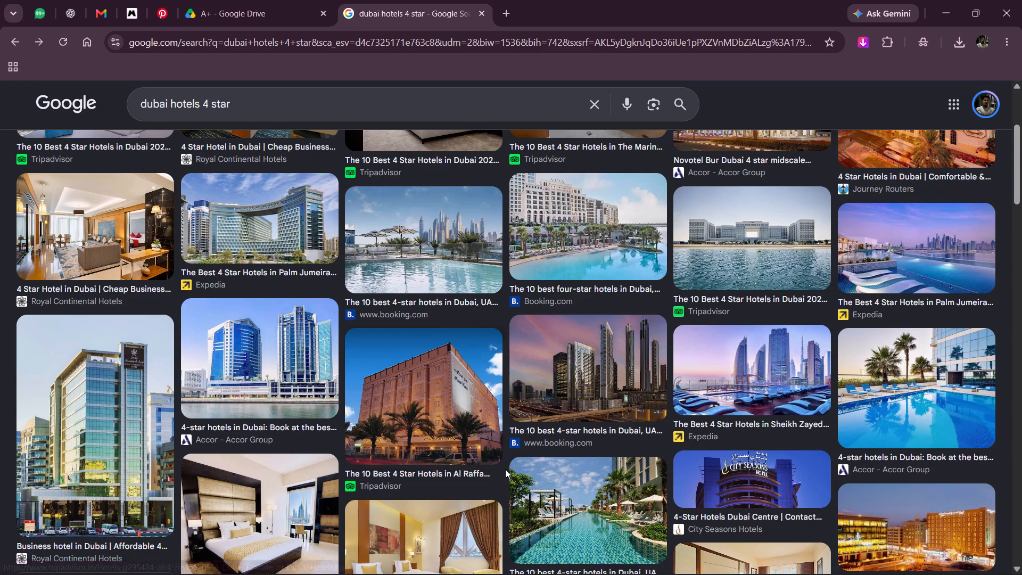
Save the Arabian Business hotel bedroom photo from the image results to Downloads as LYztuyJR-Danat-Hotels-and-Resorts-1.
scroll(505, 469, down, 1)
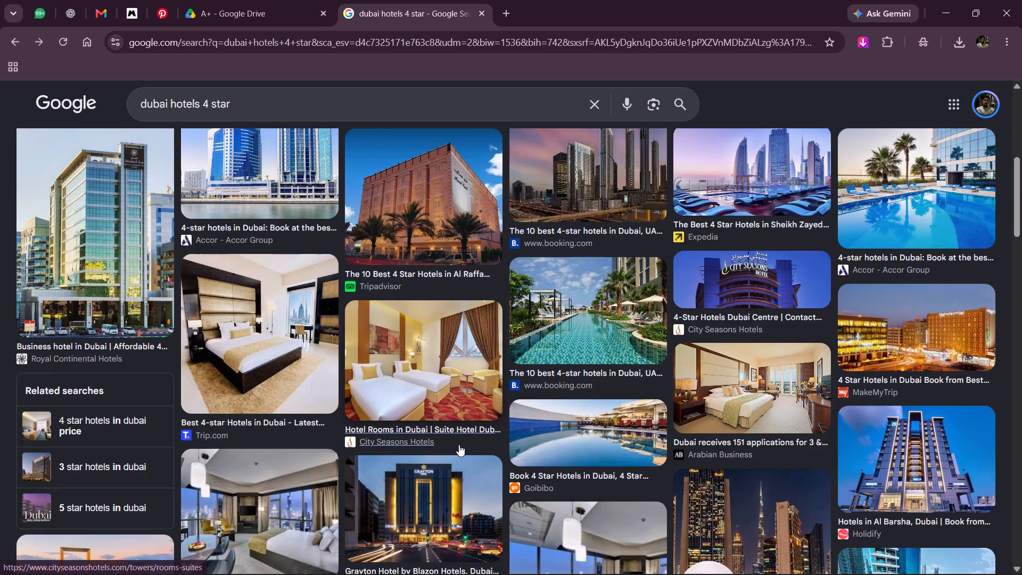
click(717, 362)
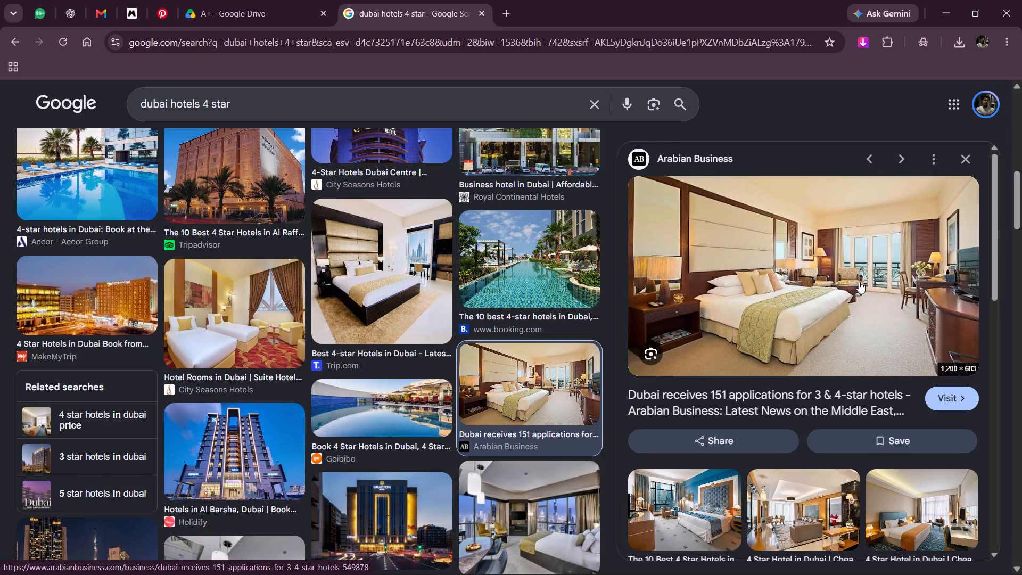
right_click(859, 282)
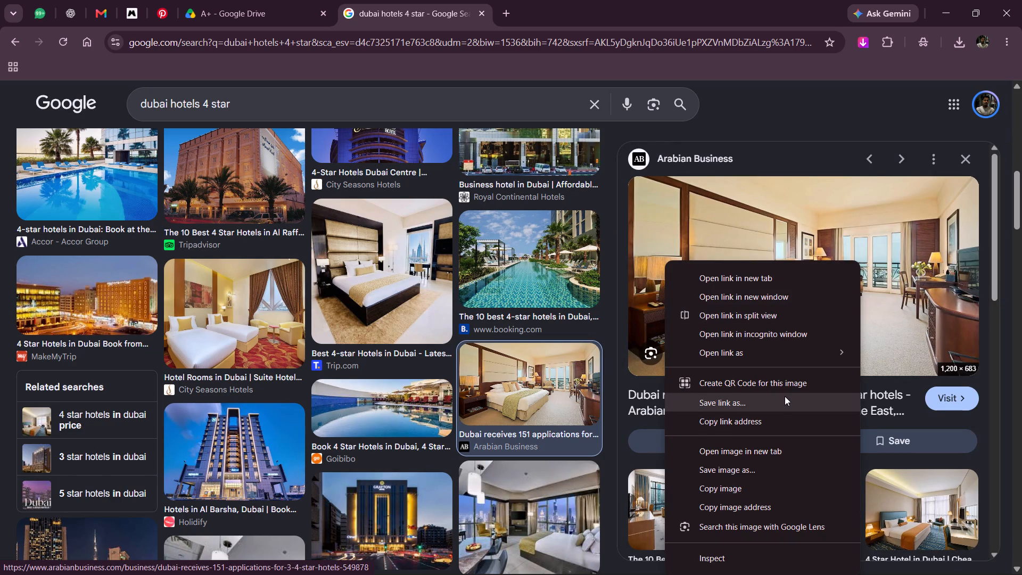
click(784, 463)
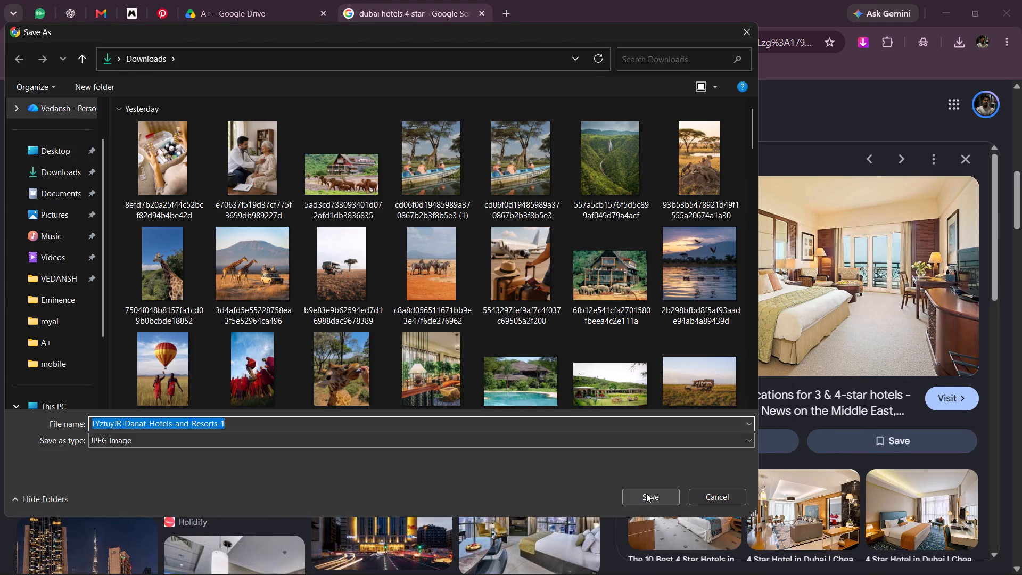
click(650, 494)
Save the Tripadvisor photo of the Al Barsha Heights hotel pool to Downloads as swimming-pool.
scroll(604, 451, down, 1)
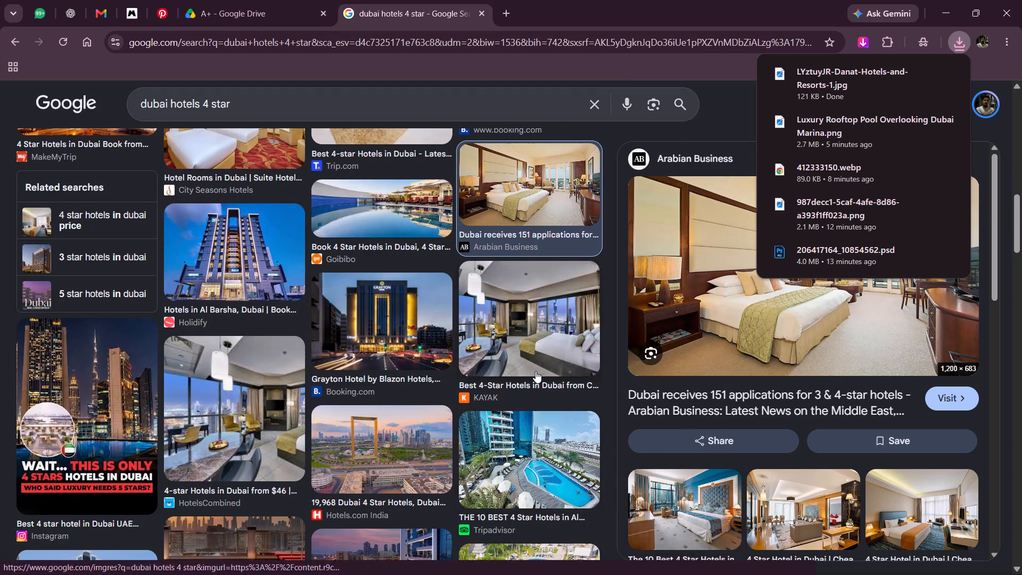
click(541, 439)
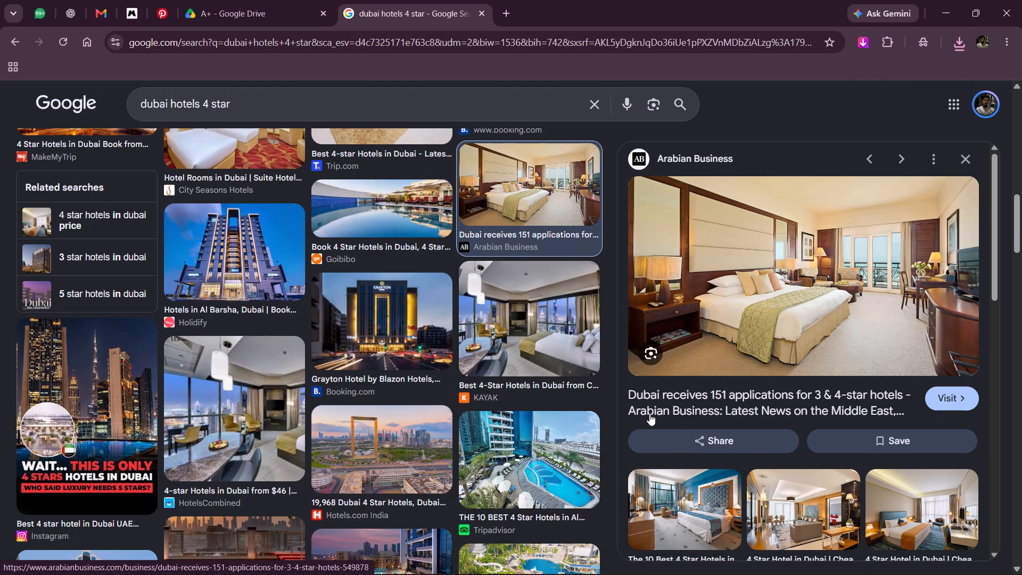
click(586, 460)
right_click(713, 288)
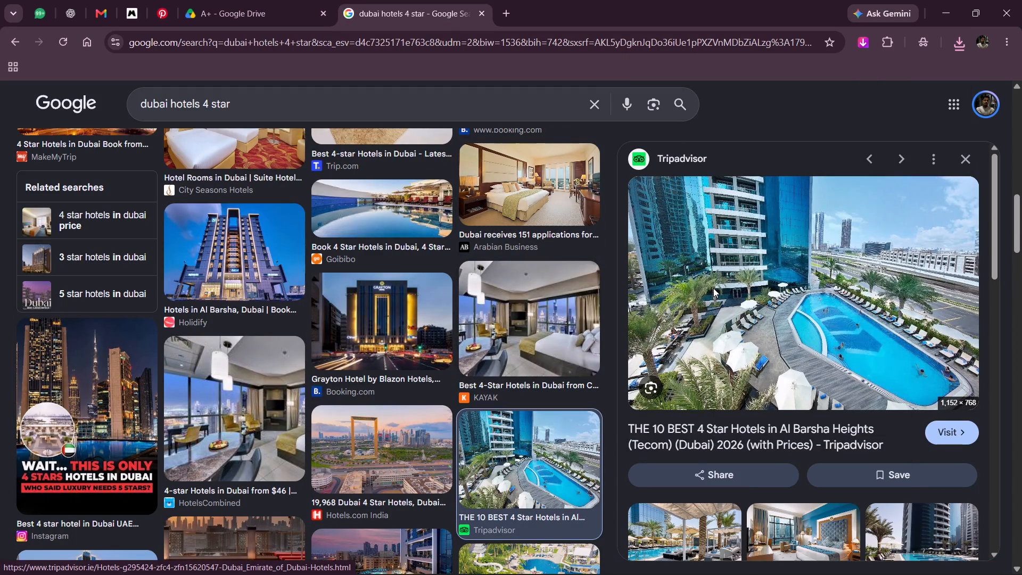
click(850, 472)
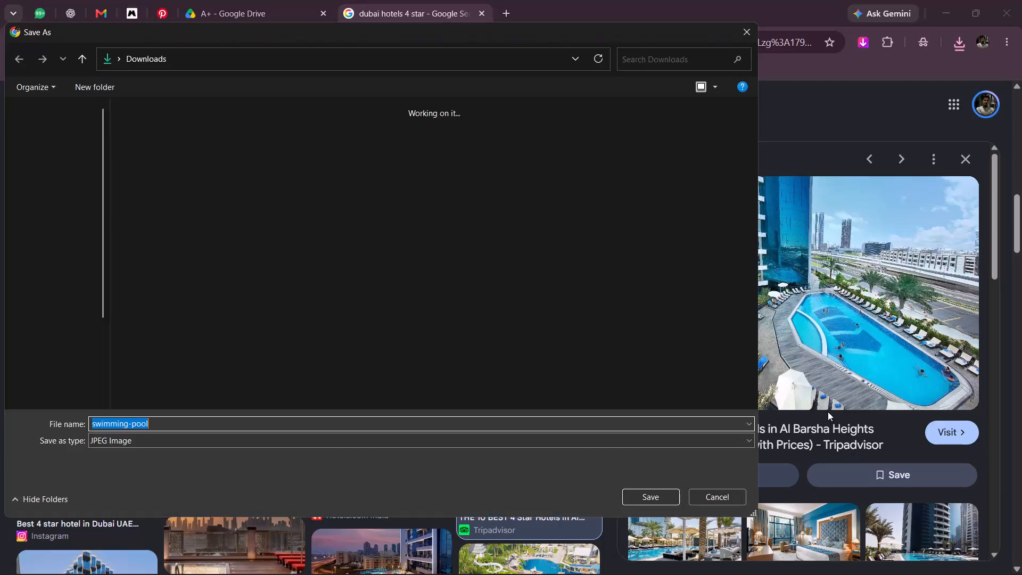
click(668, 492)
Save the MakeMyTrip photo of the blue glass hotel near Madinat Jumeirah to Downloads under its suggested name.
scroll(518, 435, down, 1)
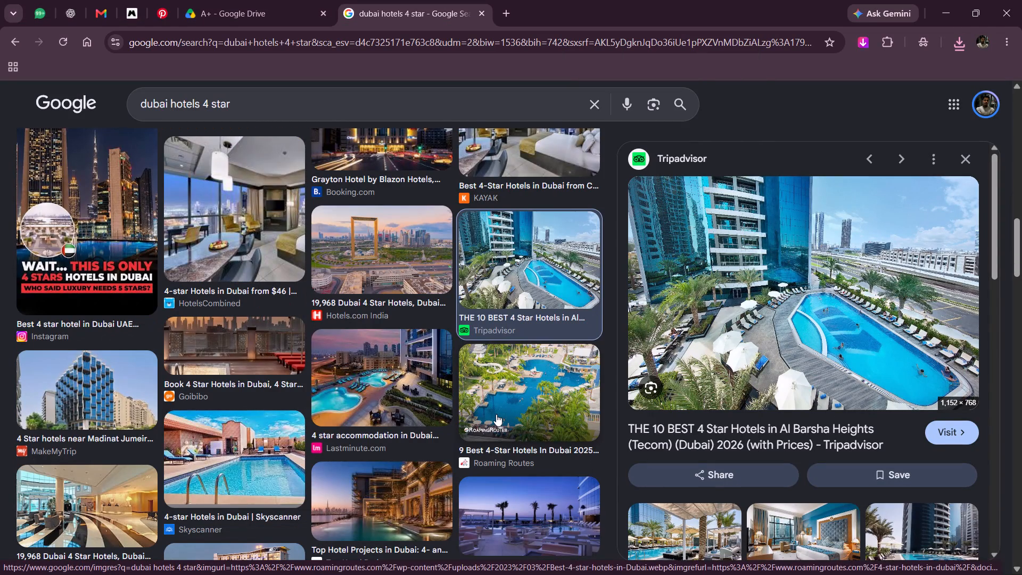
click(87, 375)
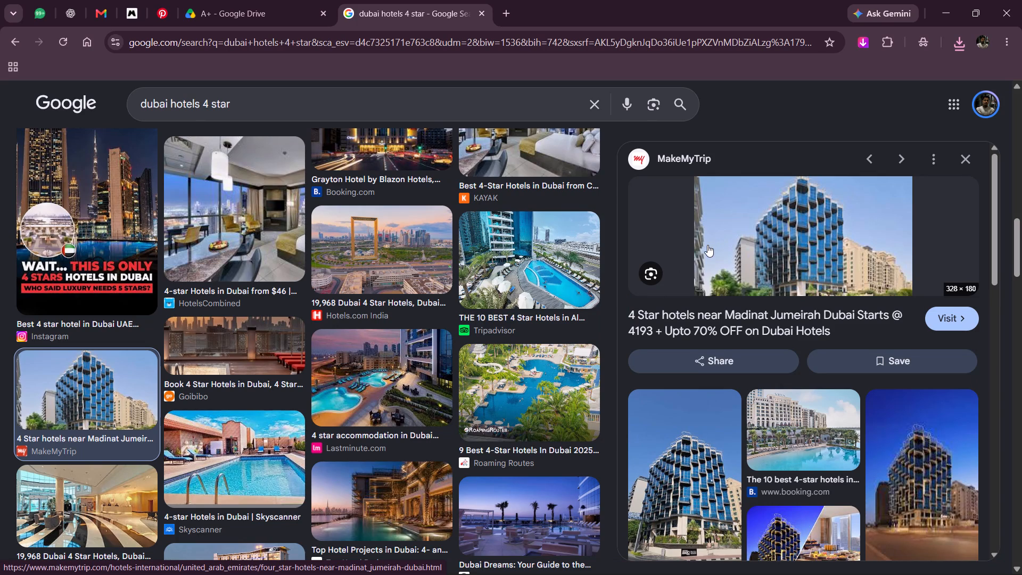
right_click(707, 245)
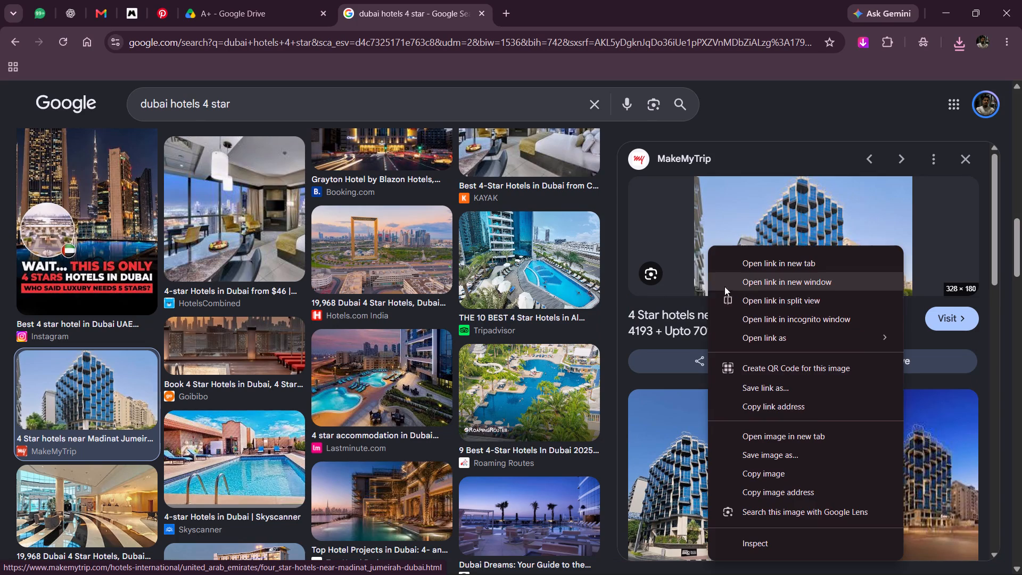
click(828, 462)
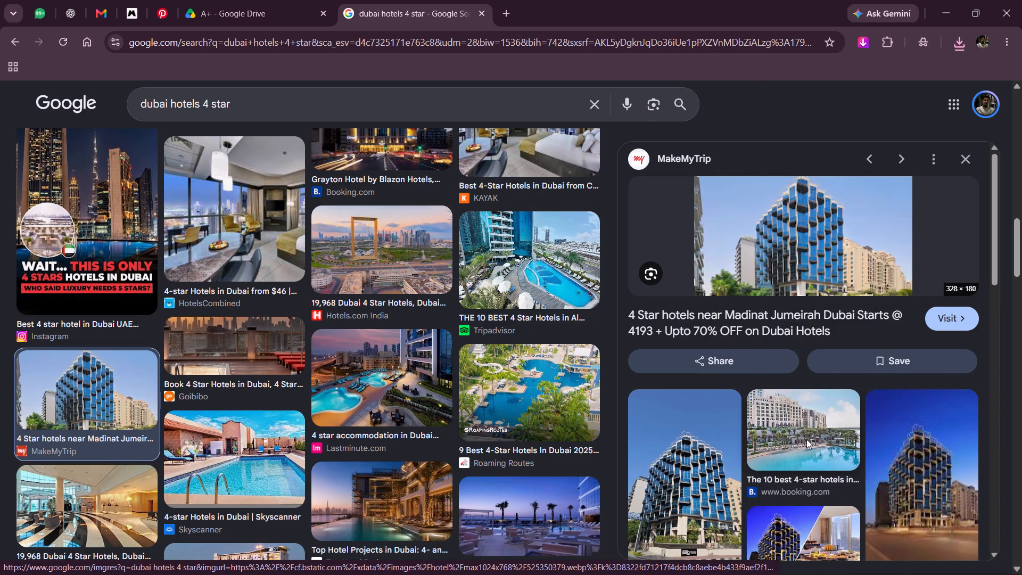
click(652, 499)
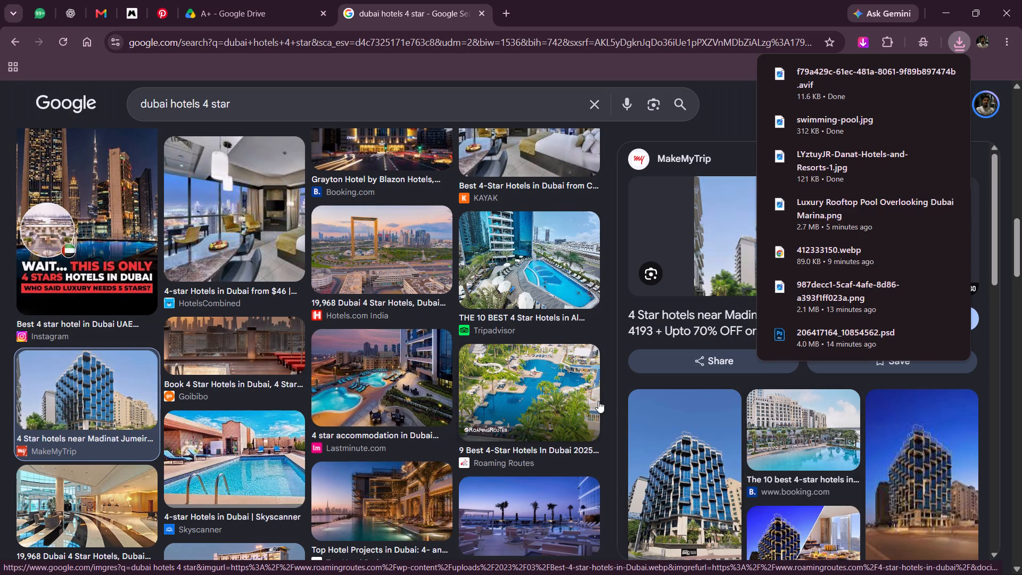
Switch to Photoshop and open the swimming-pool, LYztuyJR-Danat-Hotels-and-Resorts-1 and f79a429c hotel images together from Downloads.
click(949, 0)
key(alt+Tab)
key(alt+Tab)
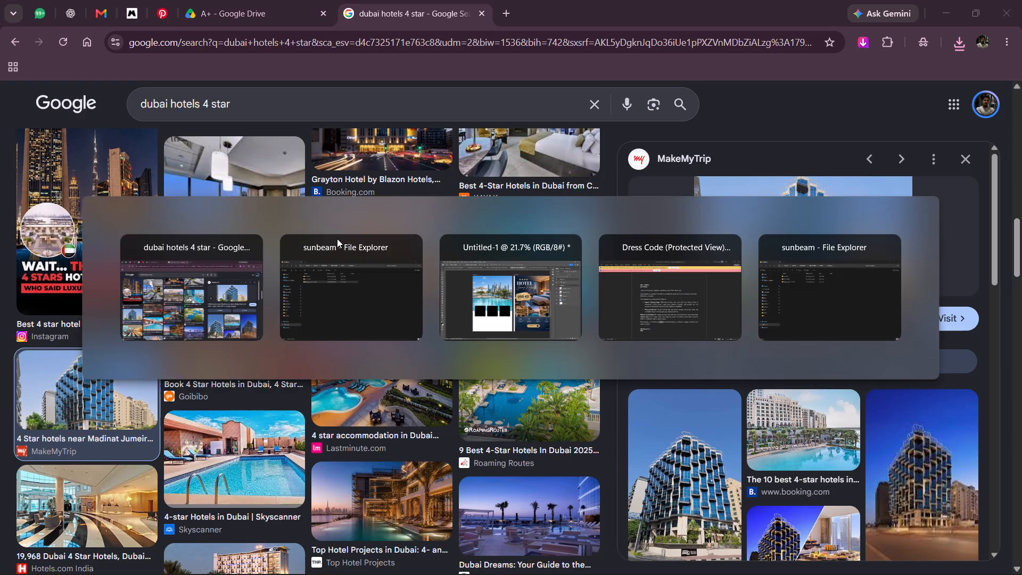
key(alt+Tab)
key(ctrl+o)
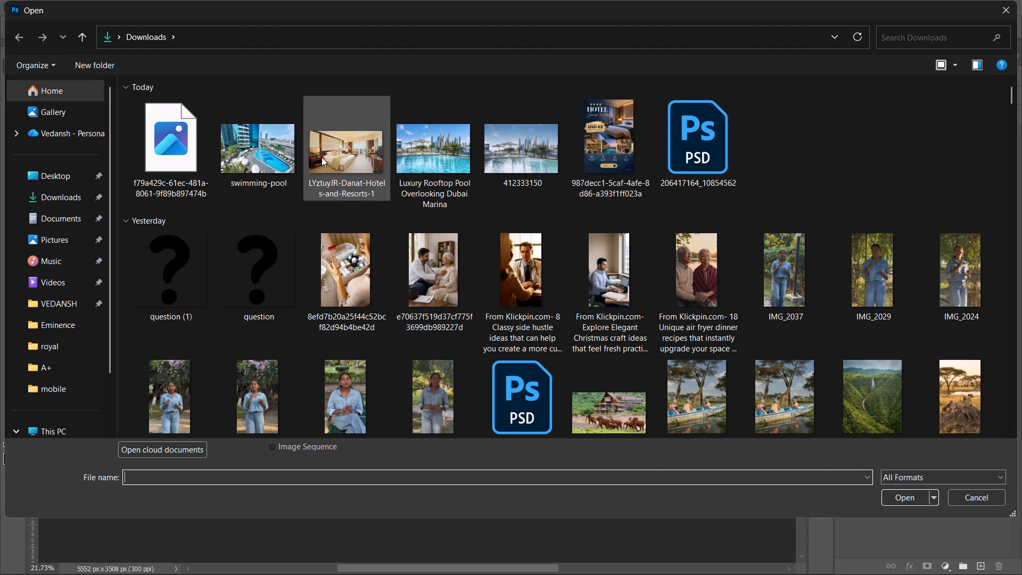
click(271, 158)
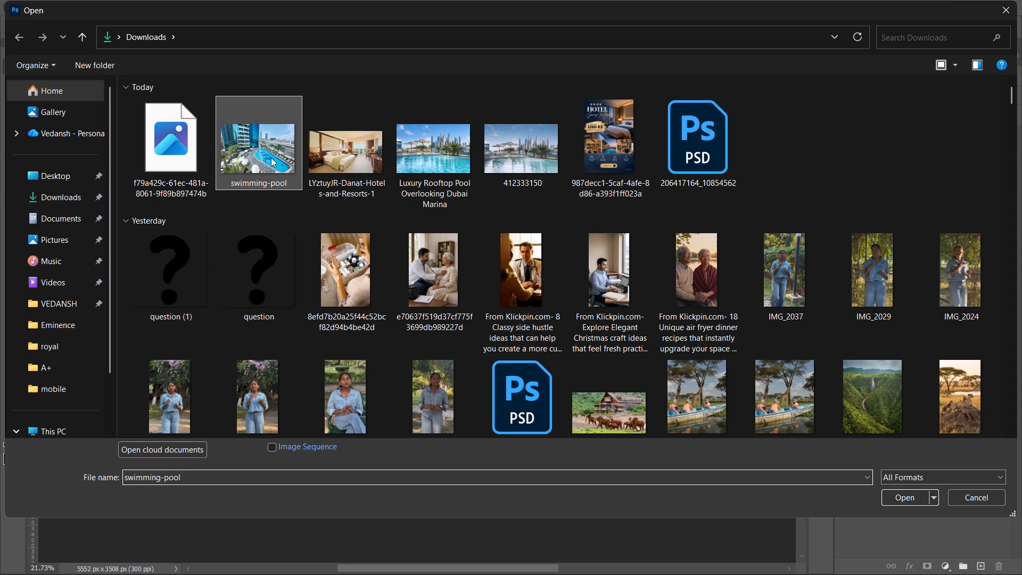
click(373, 162)
shift+click(197, 152)
key(Return)
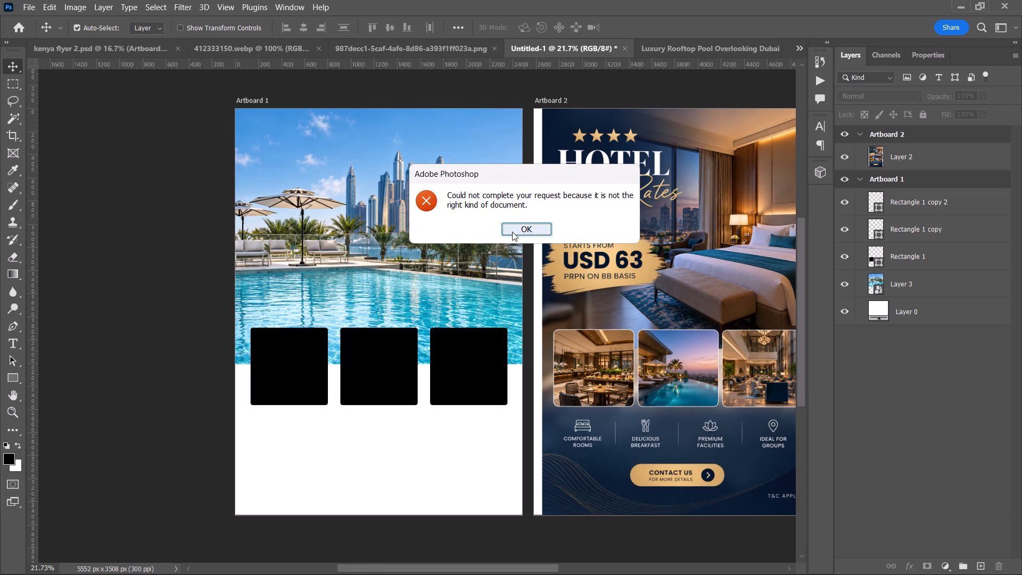
click(512, 232)
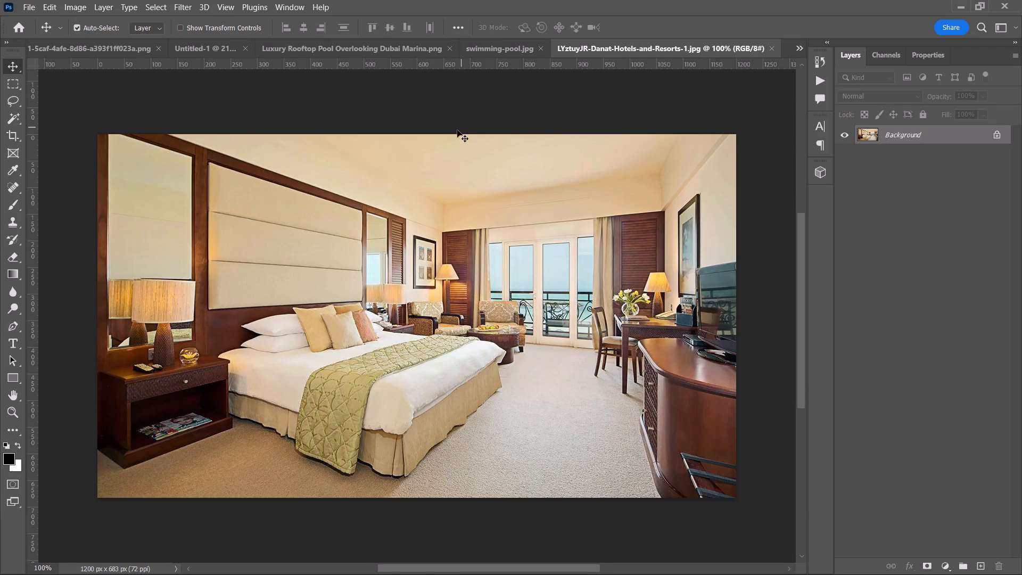
Bring the bedroom photo into Untitled-1, clip it to Rectangle 1, the first square on Artboard 1, and close the photo's own document.
alt+scroll(456, 136, down, 3)
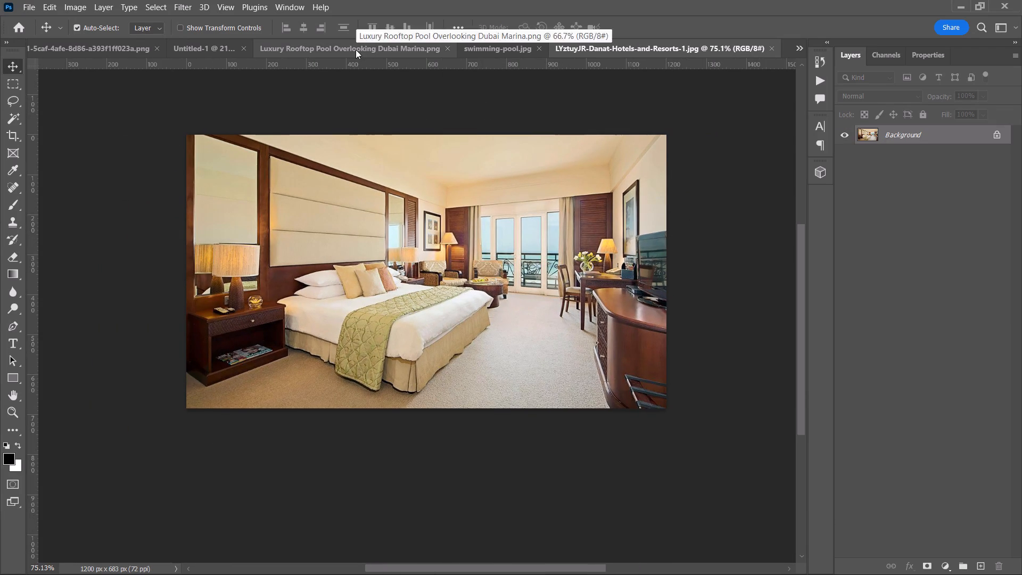
click(188, 40)
drag(394, 50, 369, 44)
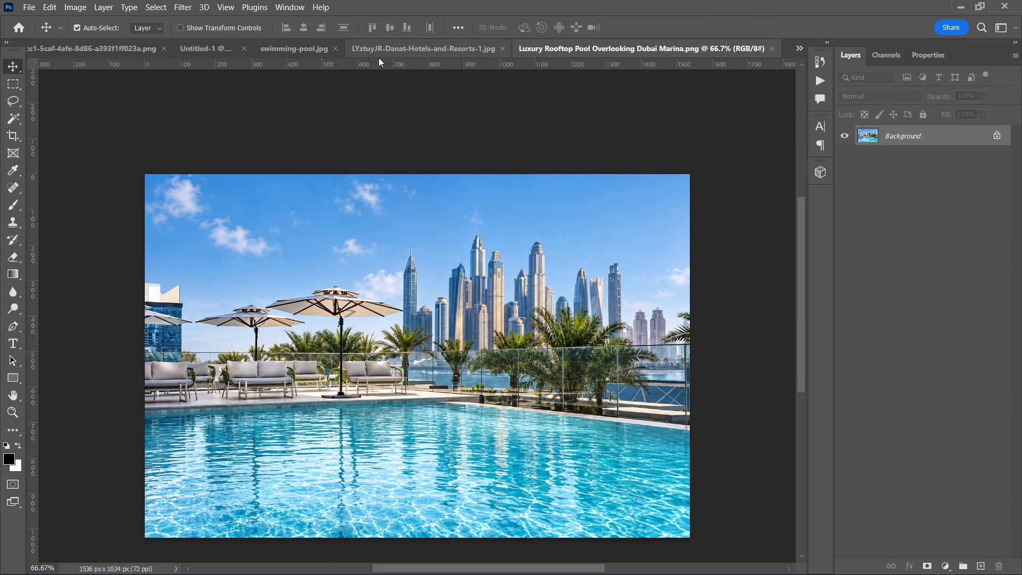
click(213, 47)
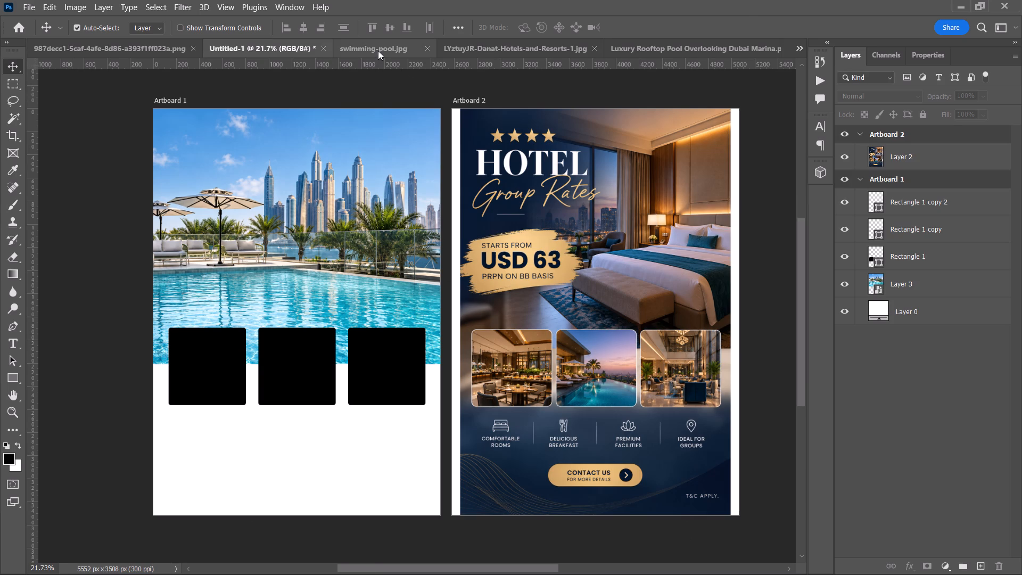
drag(415, 46, 597, 45)
click(454, 45)
drag(422, 232, 253, 44)
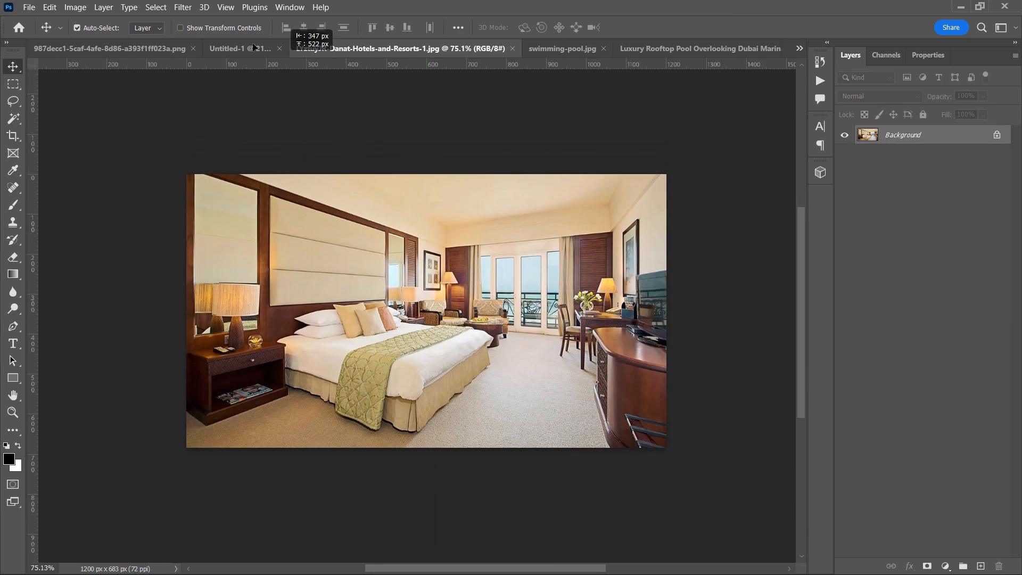
drag(253, 44, 197, 346)
drag(198, 345, 202, 367)
click(924, 290)
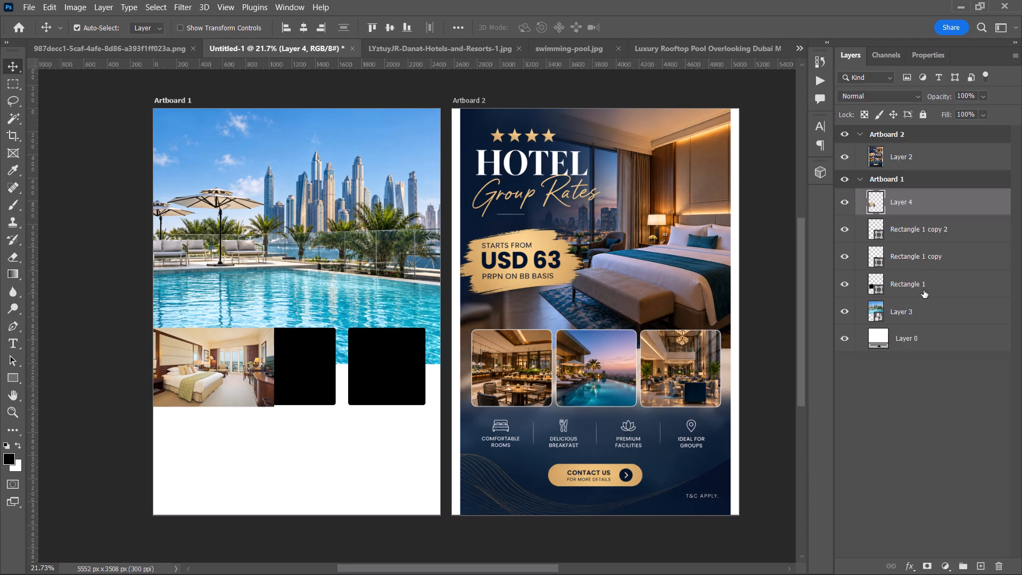
drag(917, 193, 919, 259)
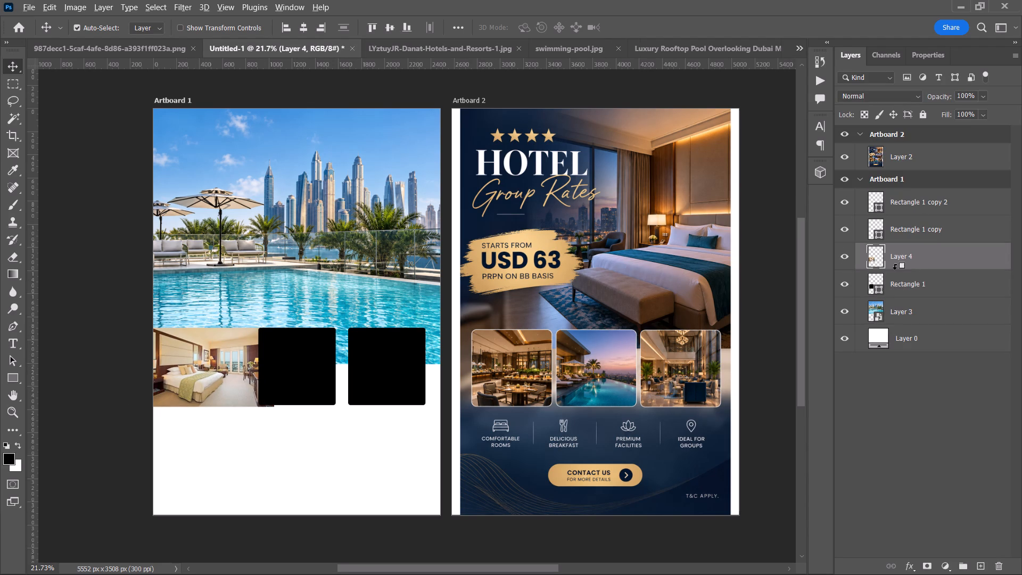
alt+click(886, 269)
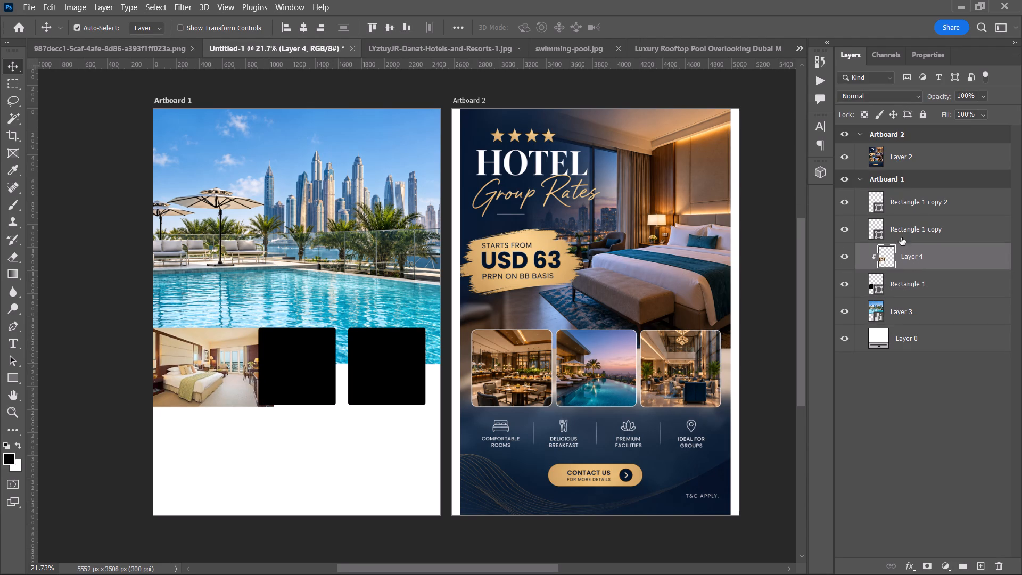
click(519, 49)
Bring the swimming-pool photo into Untitled-1, clip it to Rectangle 1 copy, and position the pool within the middle square.
click(513, 51)
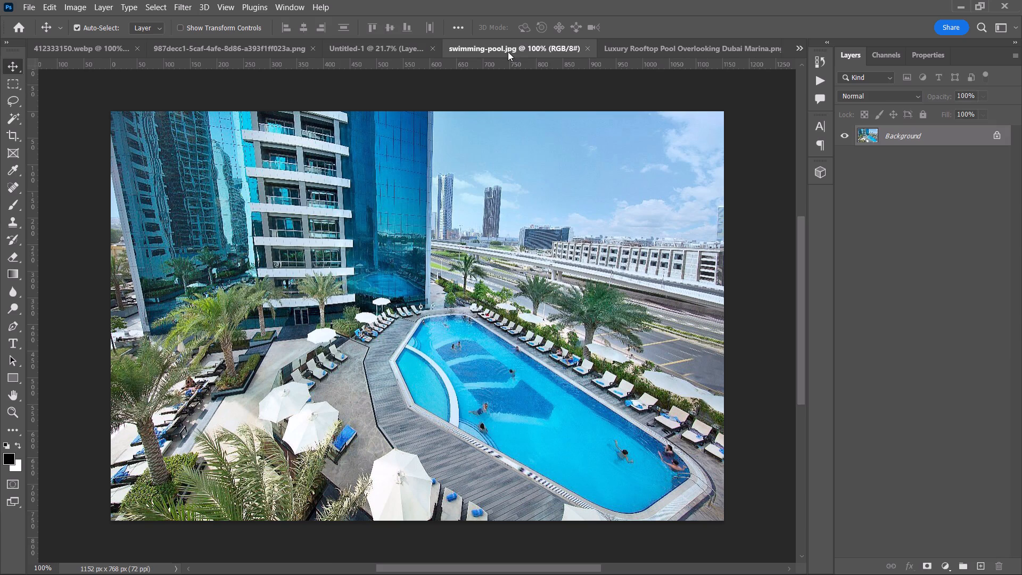
drag(455, 172, 307, 192)
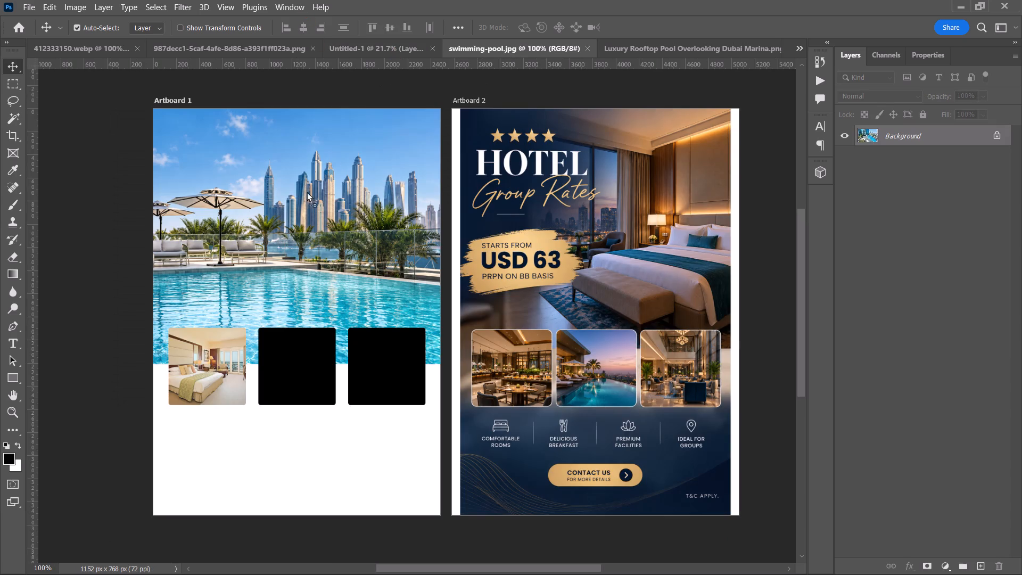
drag(307, 192, 288, 354)
click(920, 226)
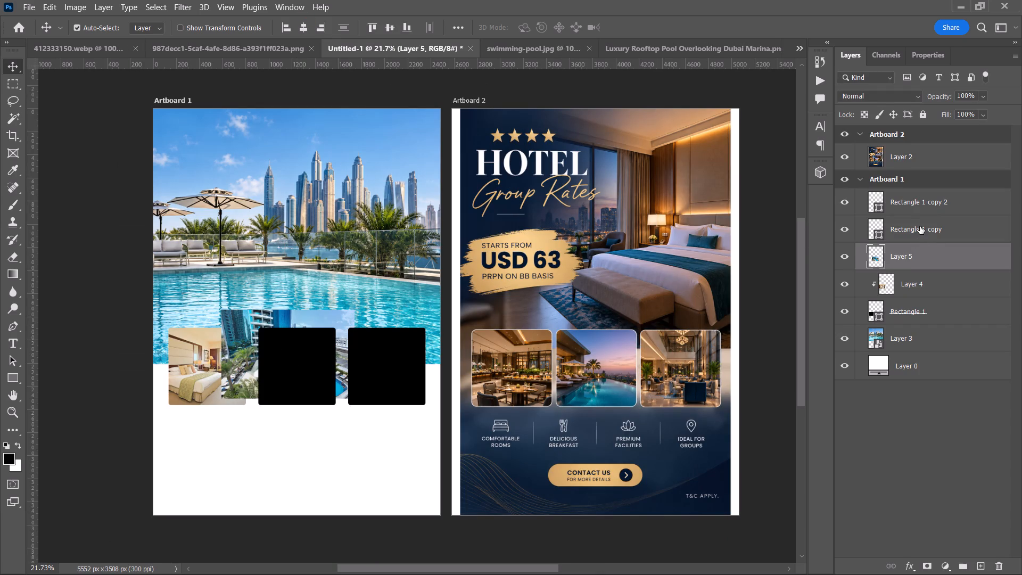
drag(923, 255, 922, 221)
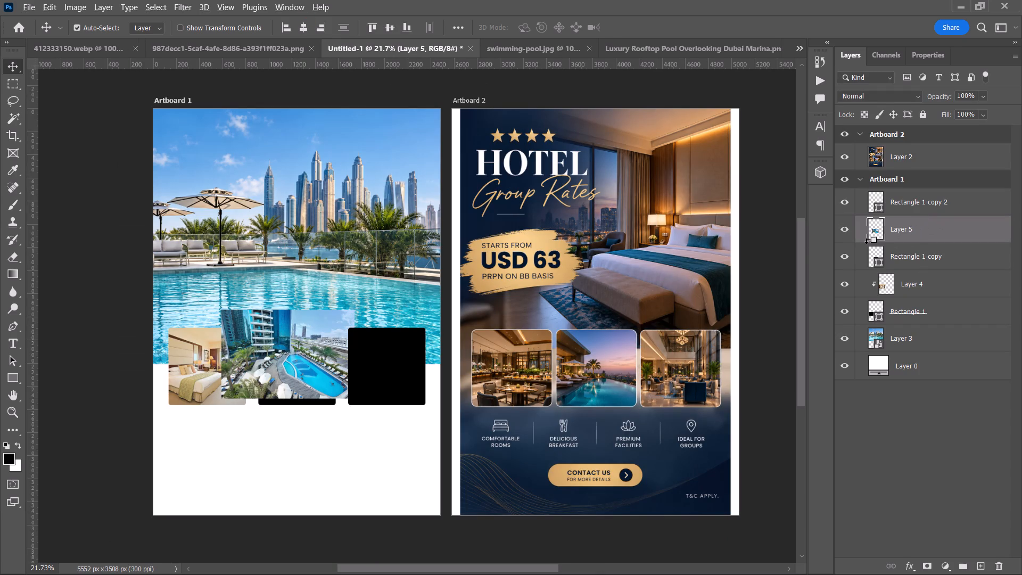
alt+click(875, 246)
drag(309, 348, 310, 359)
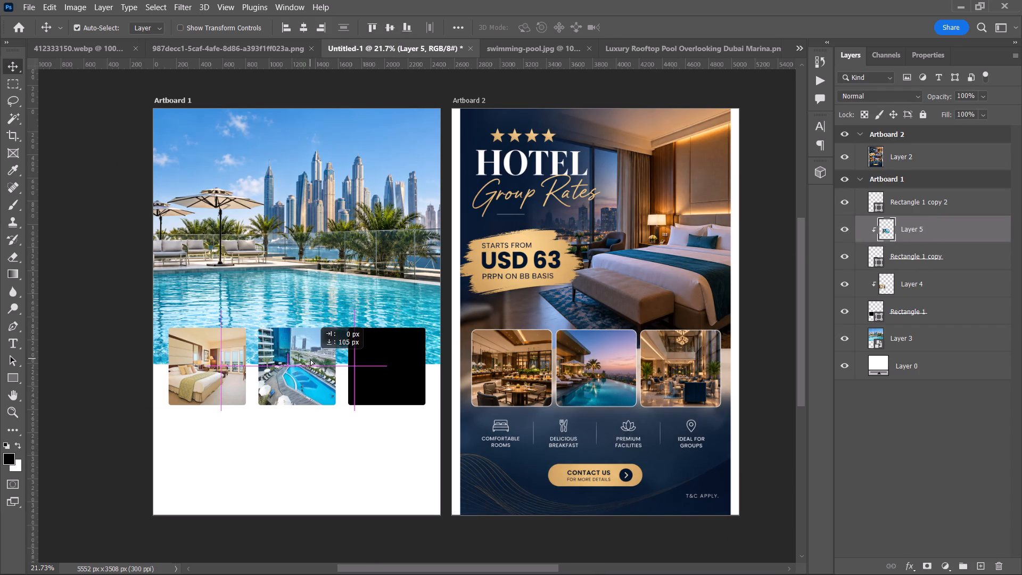
drag(310, 359, 300, 359)
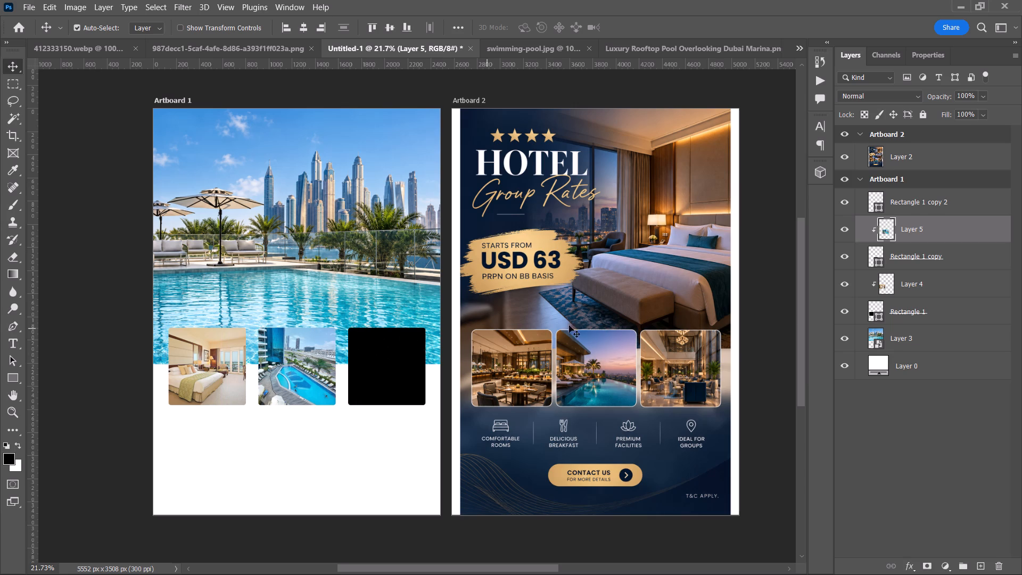
Close the swimming-pool, Luxury Rooftop Pool, 987decc1 reference flyer and 412333150.webp source documents, keeping Untitled-1 open.
click(918, 196)
click(615, 47)
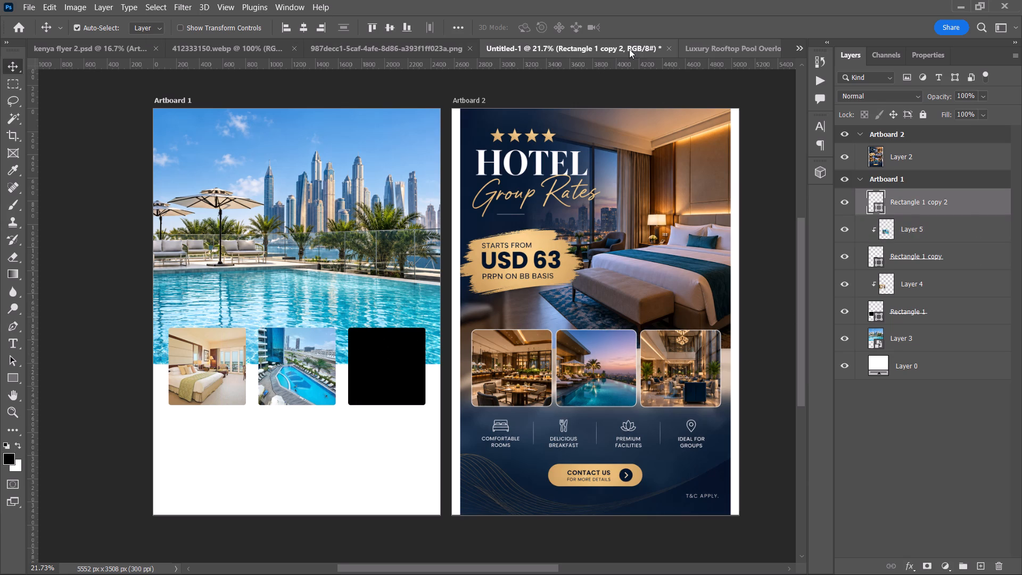
click(710, 44)
drag(514, 281, 498, 218)
click(643, 258)
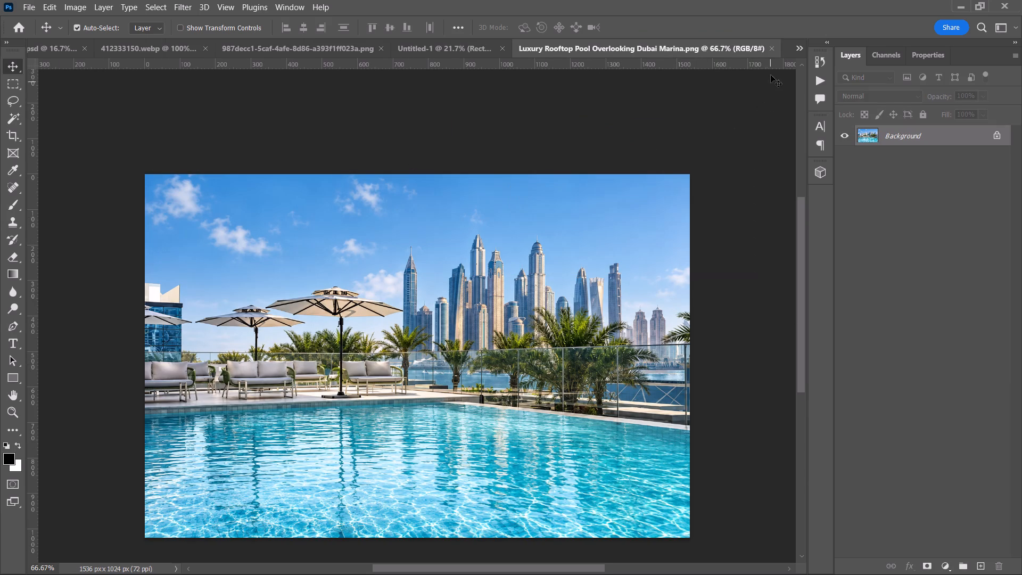
click(769, 50)
click(477, 47)
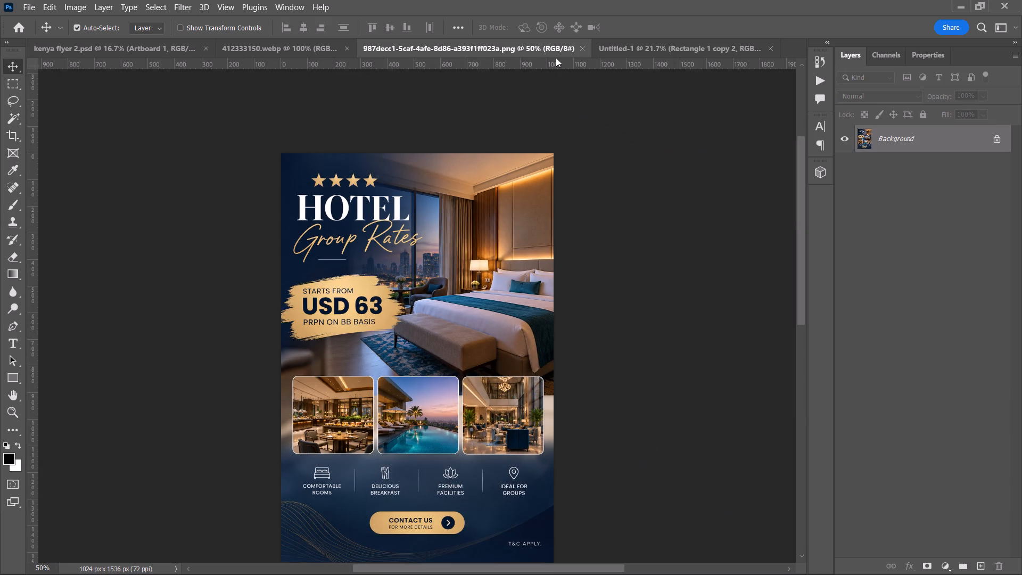
click(581, 51)
click(328, 40)
click(359, 45)
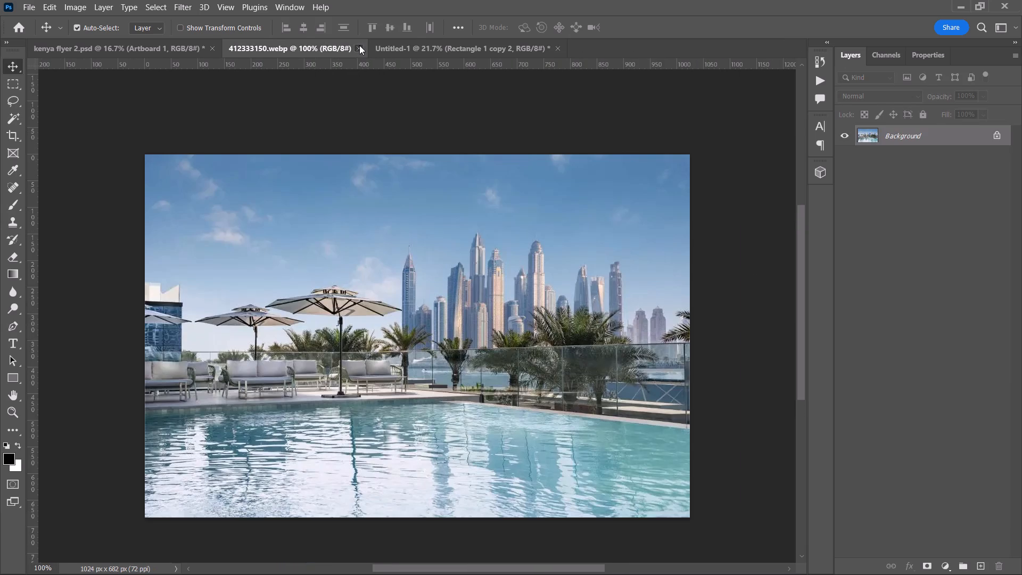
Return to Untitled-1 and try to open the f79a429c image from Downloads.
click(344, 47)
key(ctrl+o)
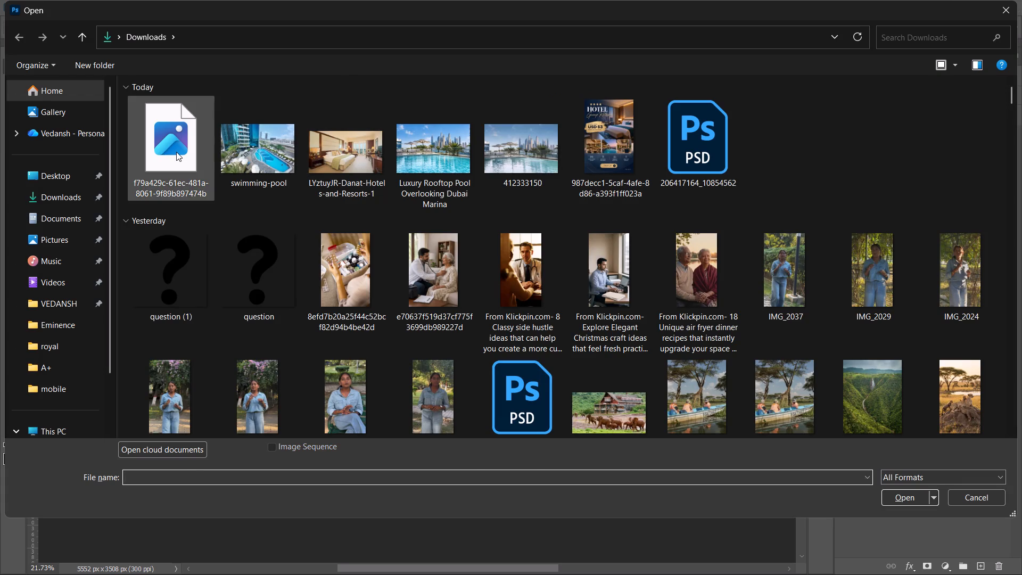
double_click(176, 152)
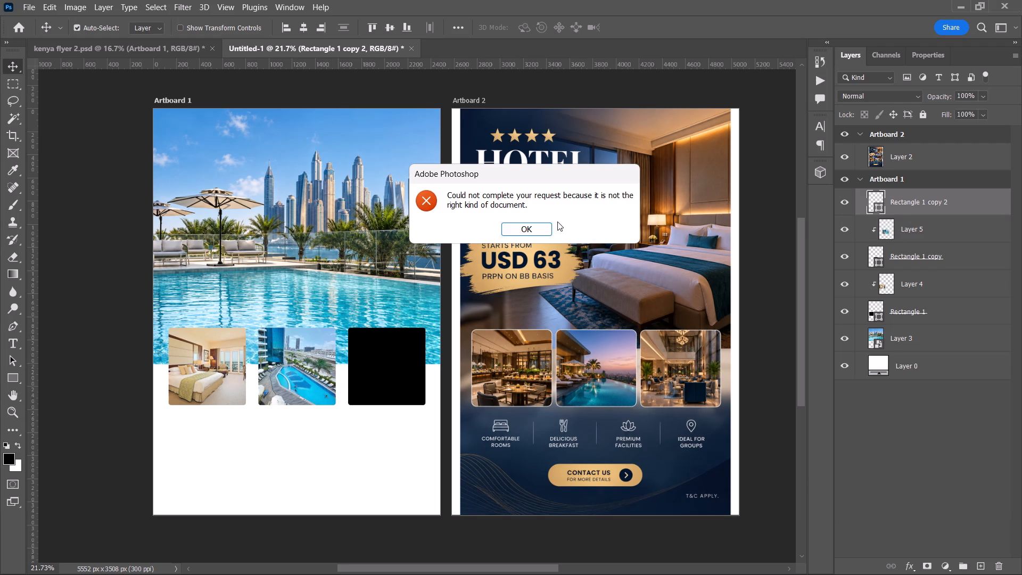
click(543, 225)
Switch to Chrome, find Marafek's dusk photo of the Adagio hotel tower, and save it to Downloads under its suggested ADAGIO-HOTELPALM-JUMEIRAH name.
key(alt+Tab)
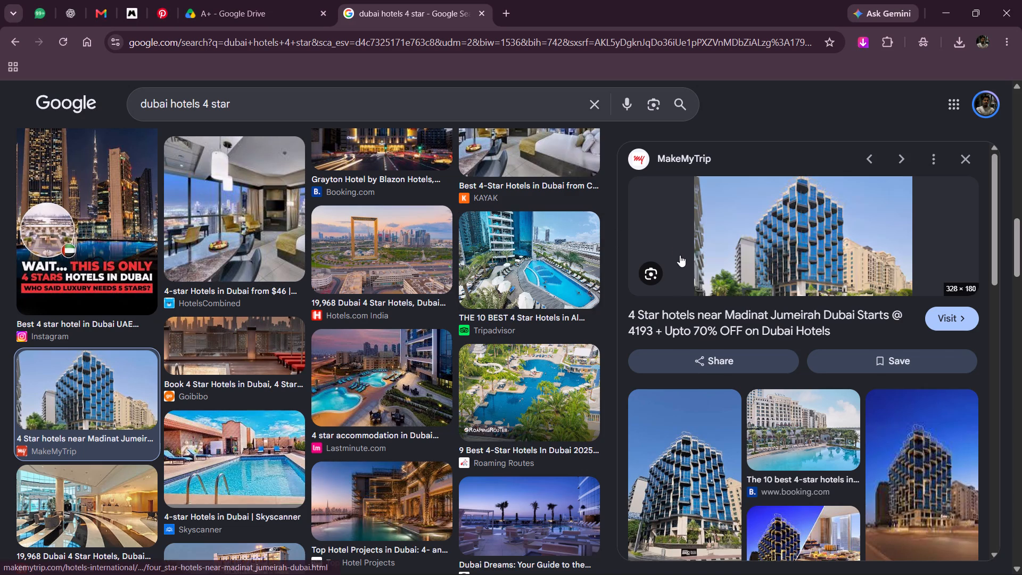
scroll(687, 291, down, 1)
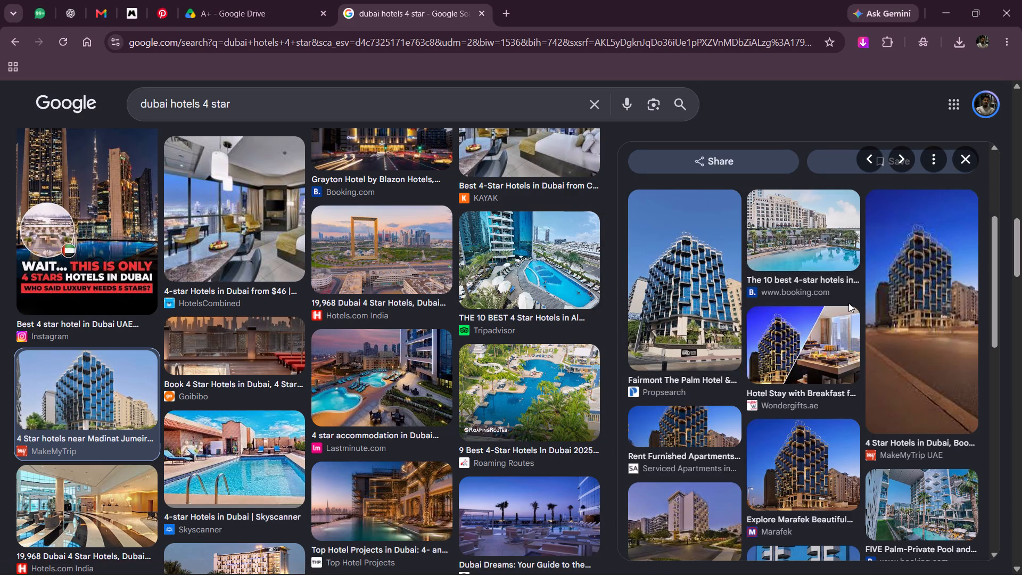
scroll(848, 303, down, 1)
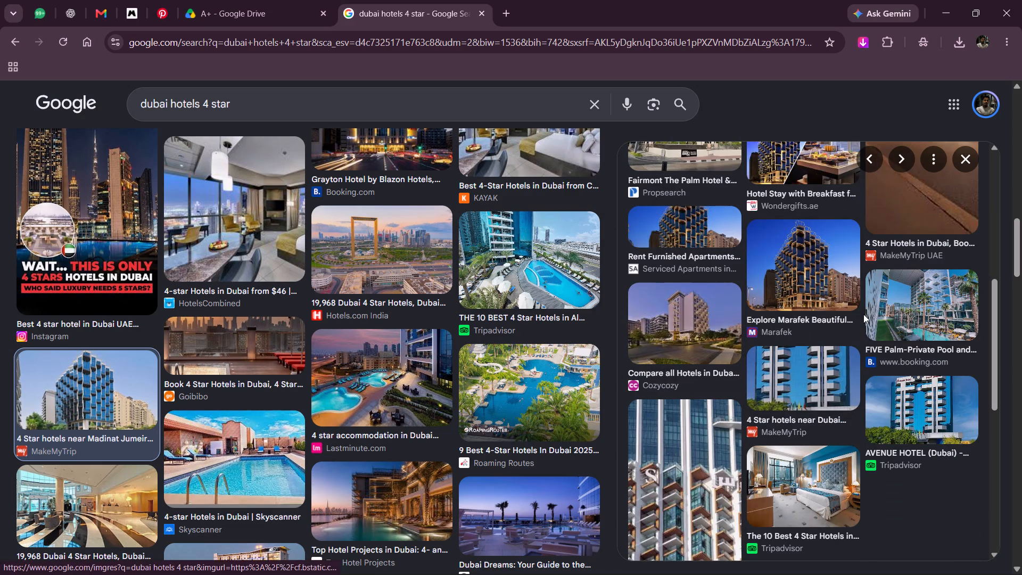
click(798, 286)
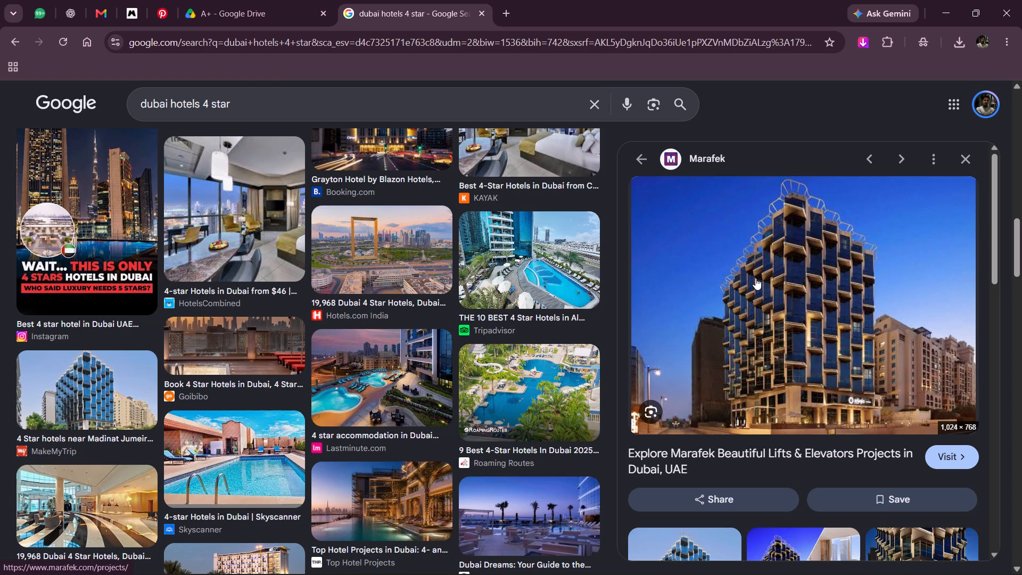
right_click(755, 278)
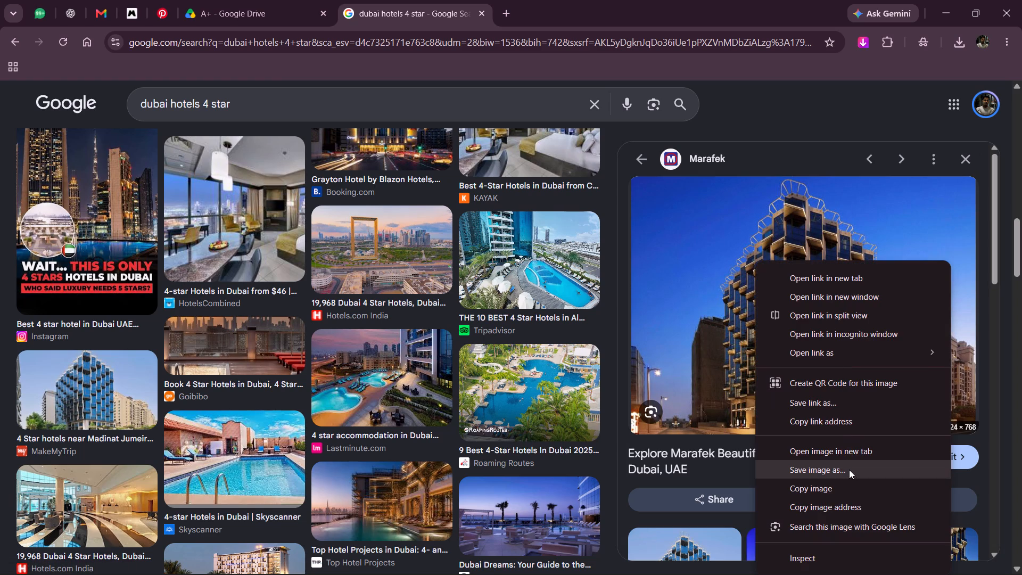
click(850, 471)
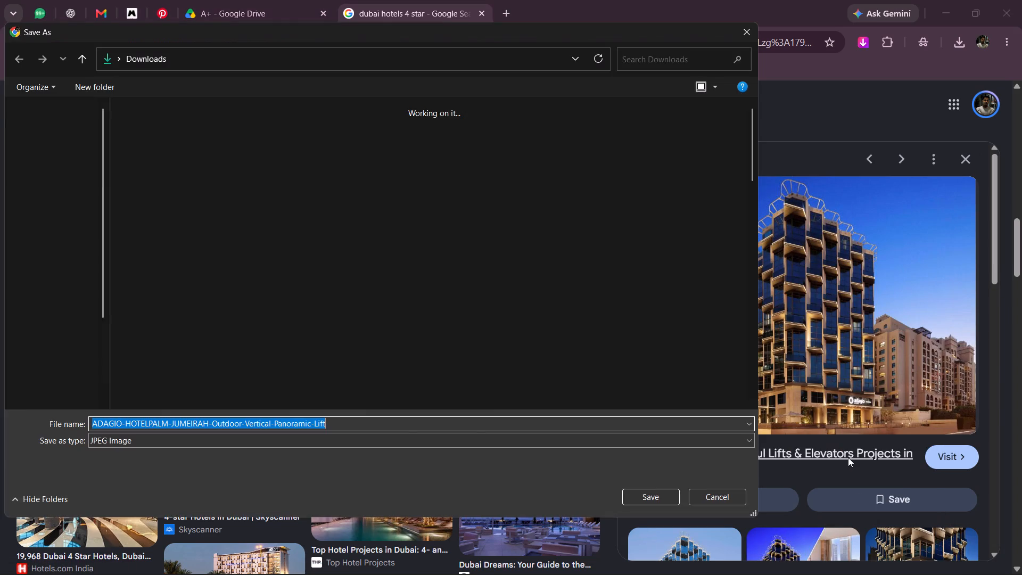
key(Return)
Switch to Photoshop, open the ADAGIO-HOTELPALM-JUMEIRAH photo, and bring it into Untitled-1 over the third square on Artboard 1.
key(alt+Tab)
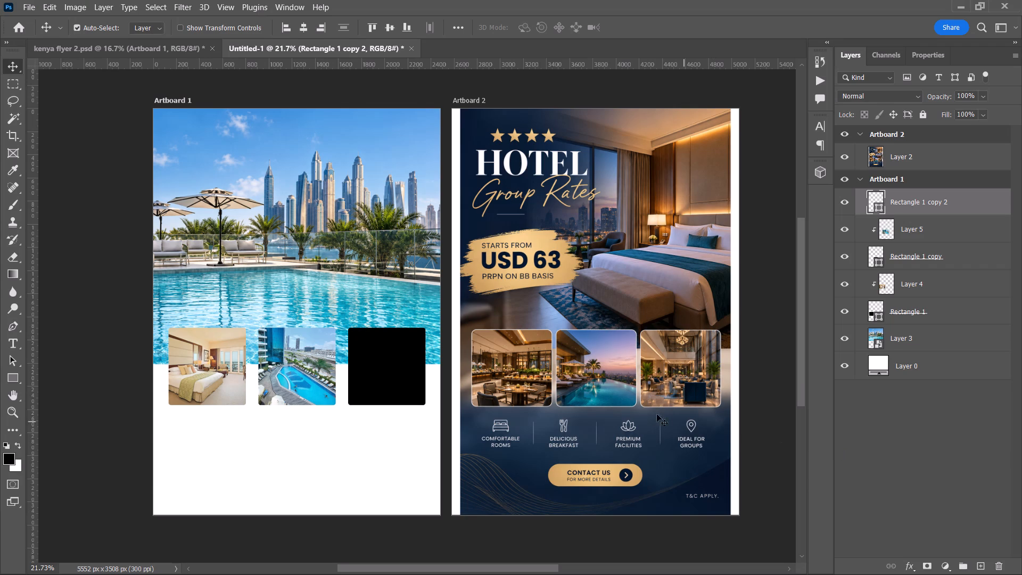
key(ctrl+o)
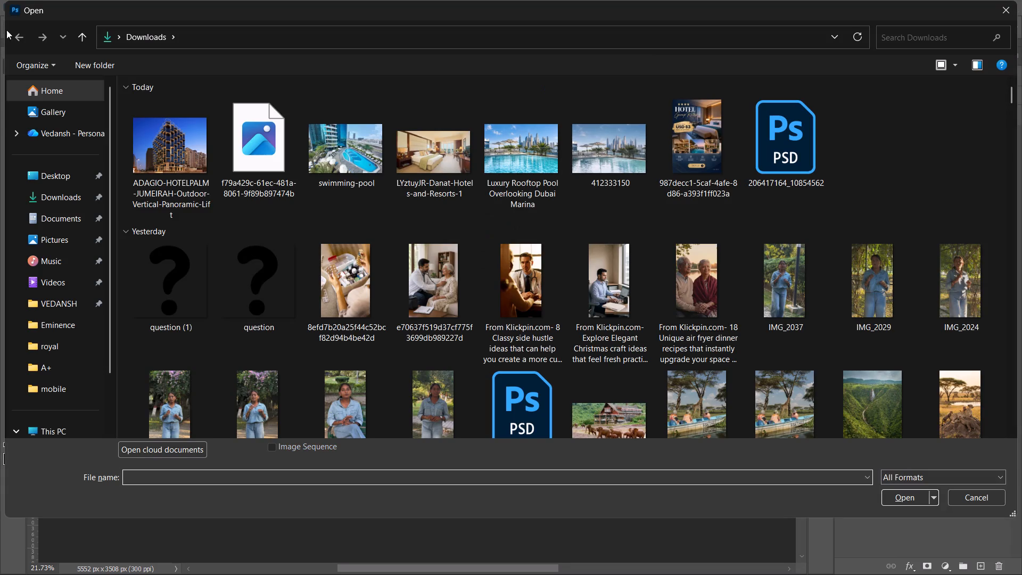
double_click(147, 170)
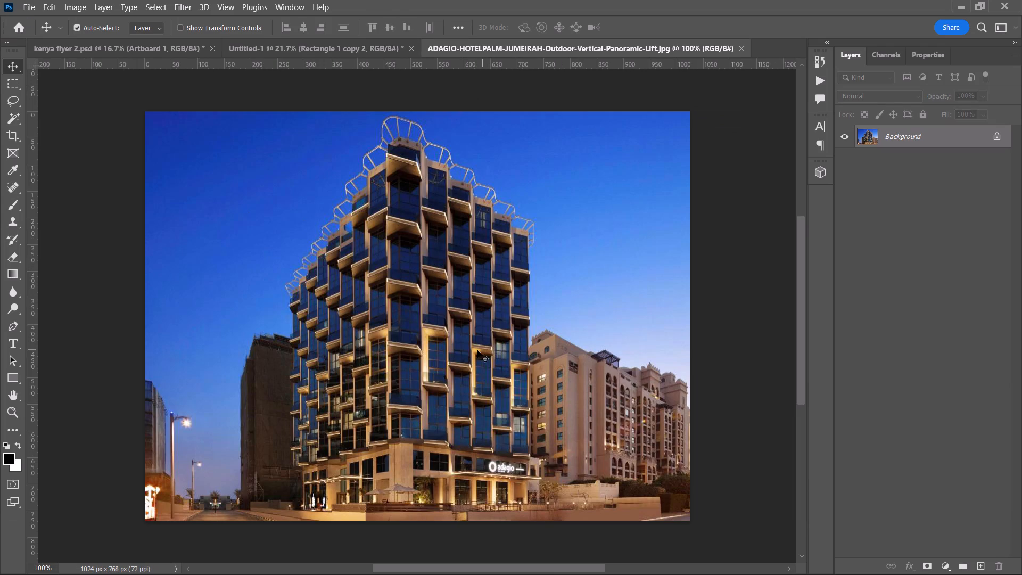
drag(477, 350, 264, 41)
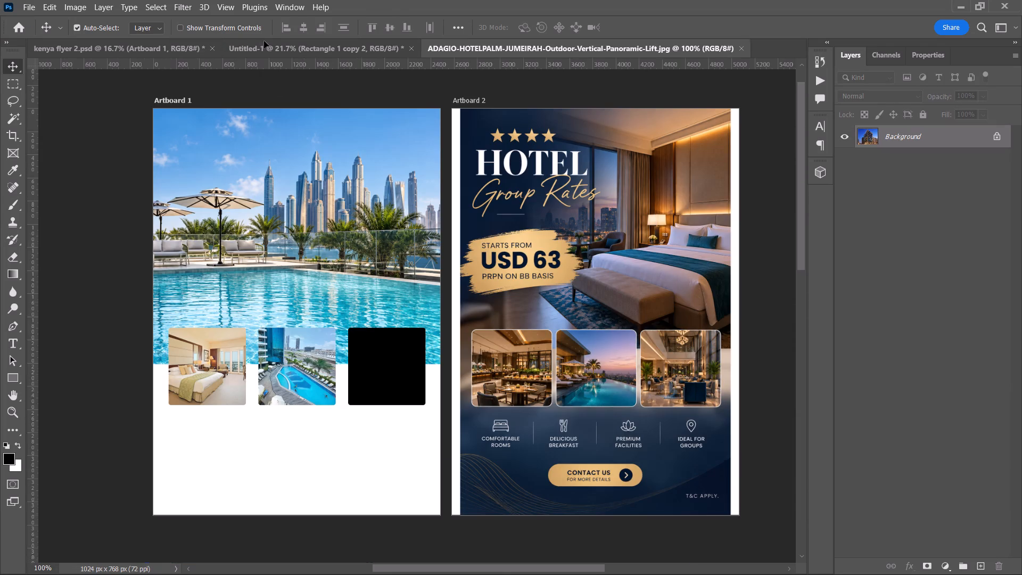
drag(264, 41, 380, 382)
drag(395, 379, 395, 362)
Close the kenya flyer 2.psd document, saving its changes.
click(211, 48)
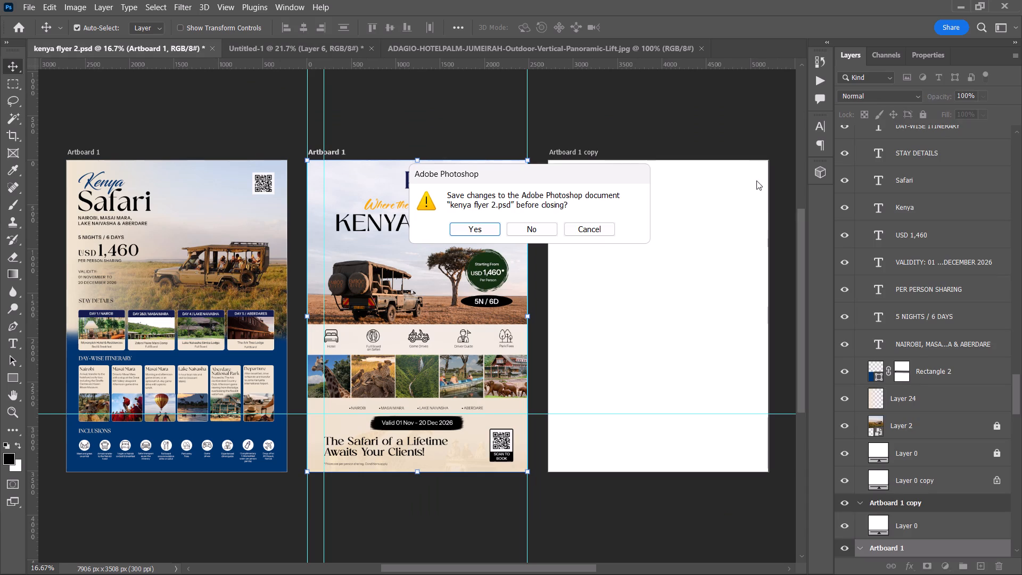
click(485, 222)
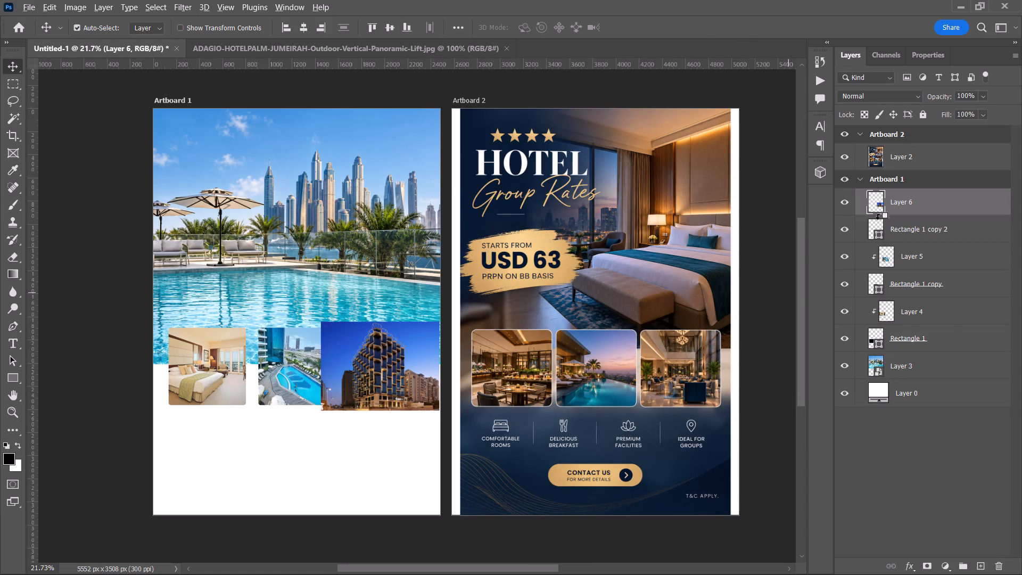
Clip the Adagio hotel photo to Rectangle 1 copy 2, lower it so its top meets the square's top edge, and deselect the layer.
alt+click(881, 217)
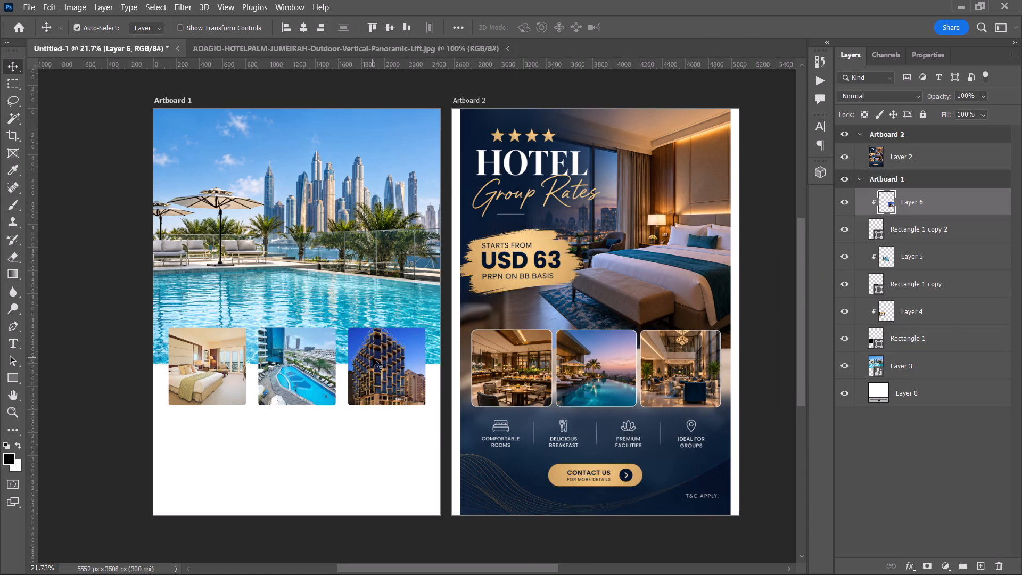
click(373, 358)
key(ctrl+t)
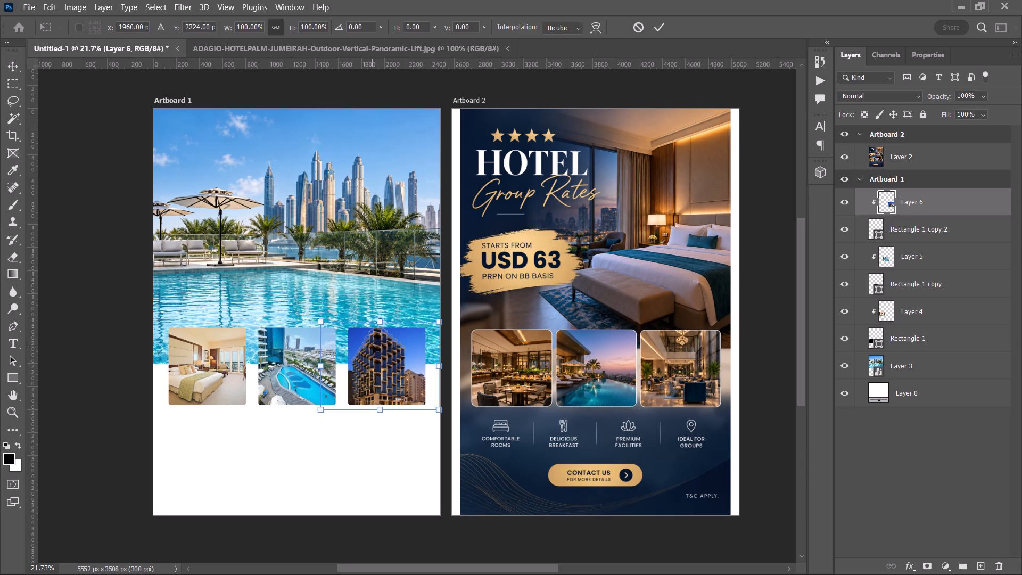
drag(377, 368, 380, 376)
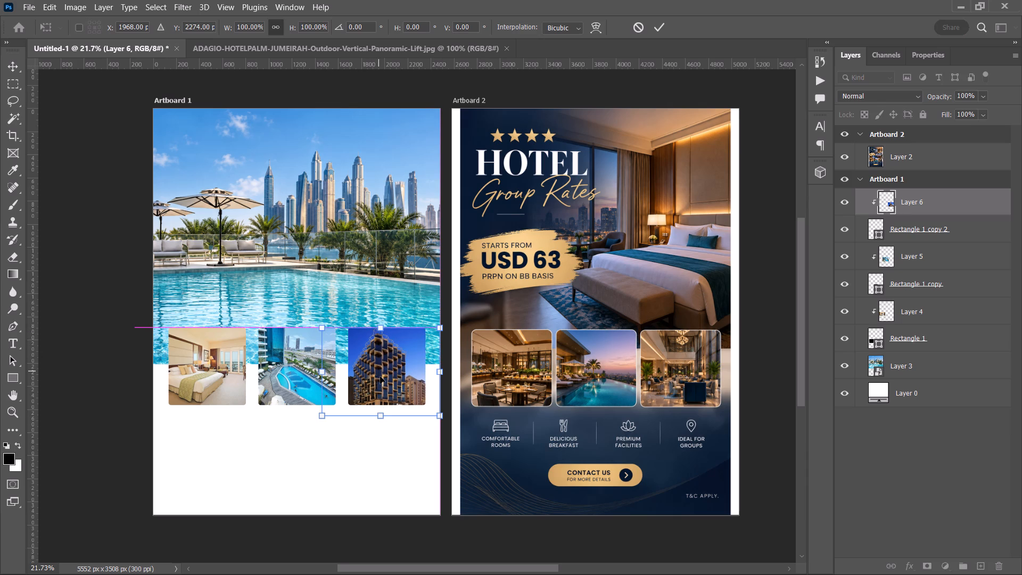
click(658, 26)
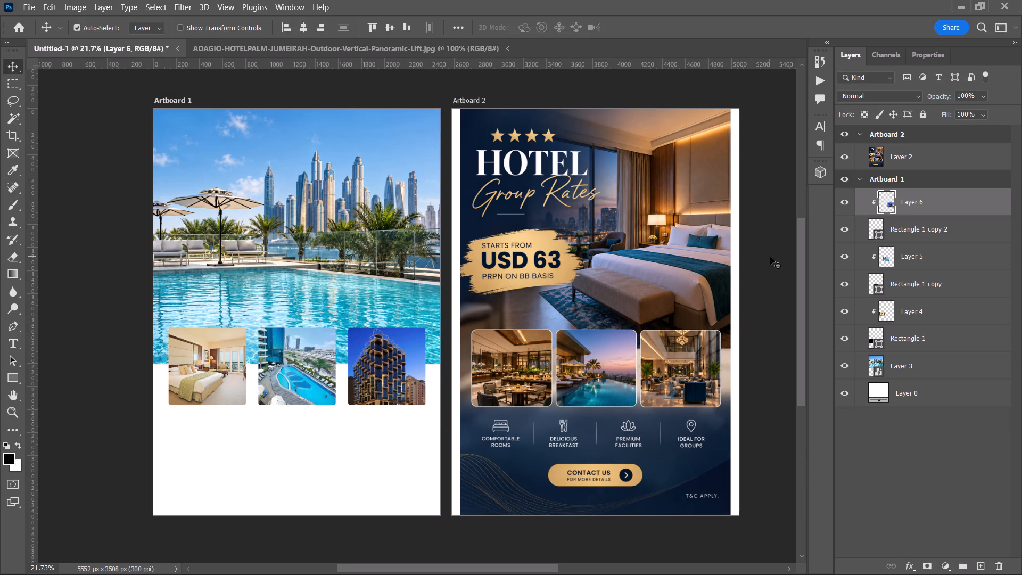
click(770, 257)
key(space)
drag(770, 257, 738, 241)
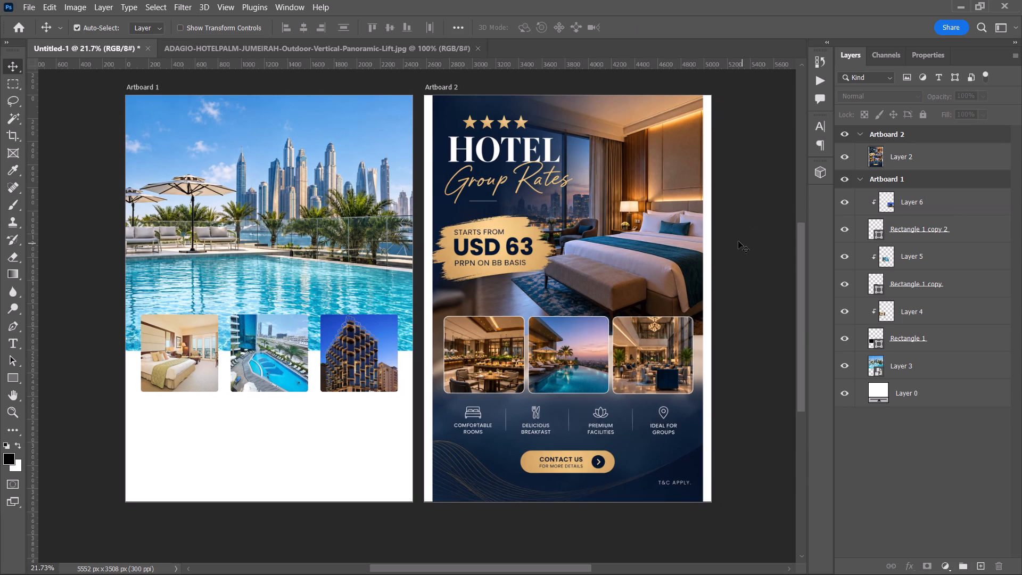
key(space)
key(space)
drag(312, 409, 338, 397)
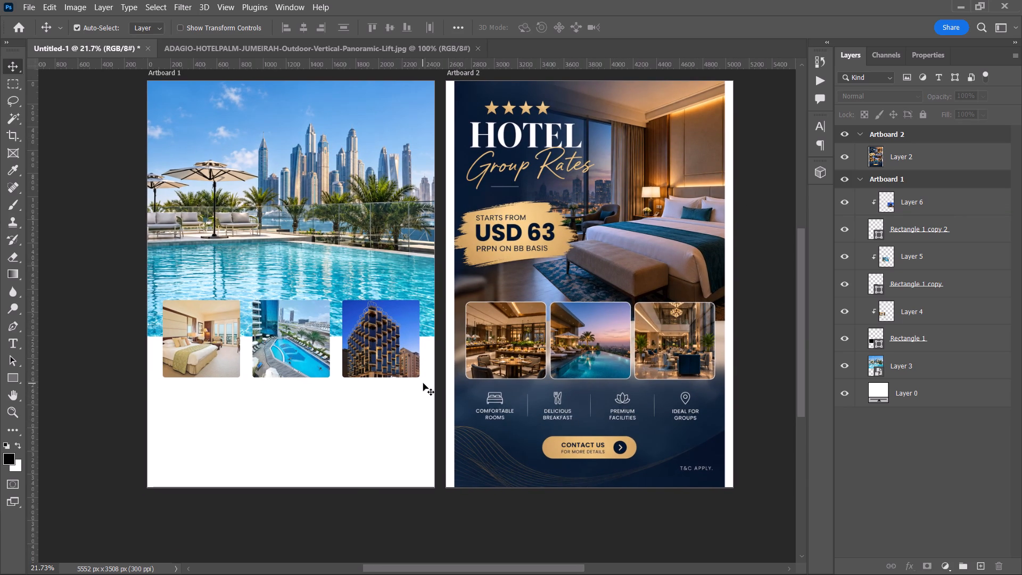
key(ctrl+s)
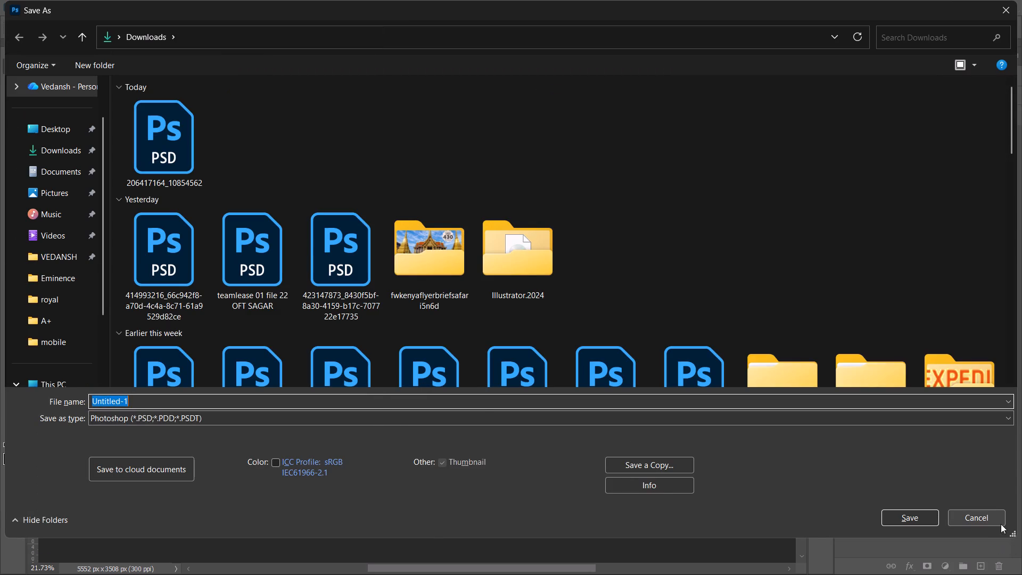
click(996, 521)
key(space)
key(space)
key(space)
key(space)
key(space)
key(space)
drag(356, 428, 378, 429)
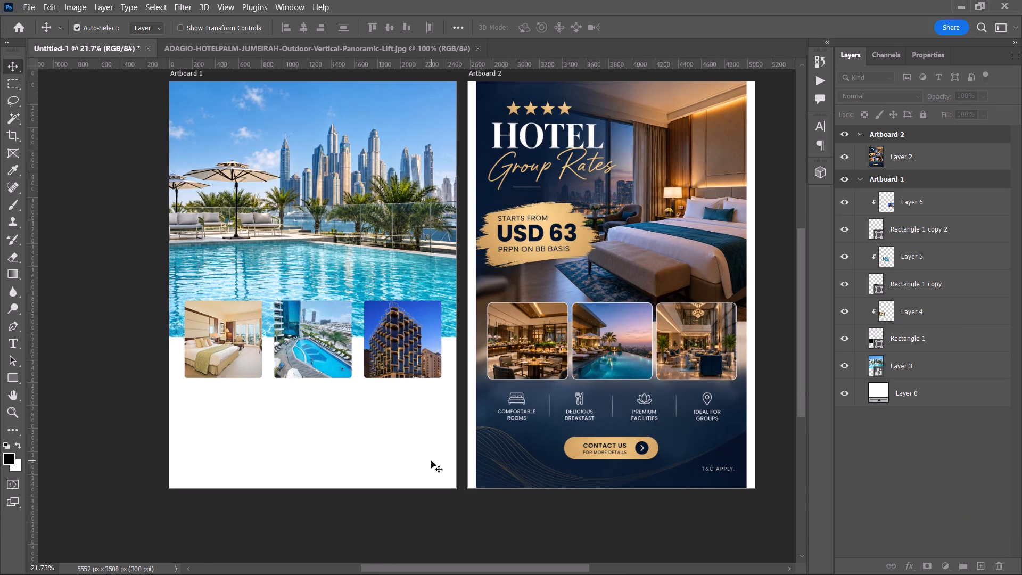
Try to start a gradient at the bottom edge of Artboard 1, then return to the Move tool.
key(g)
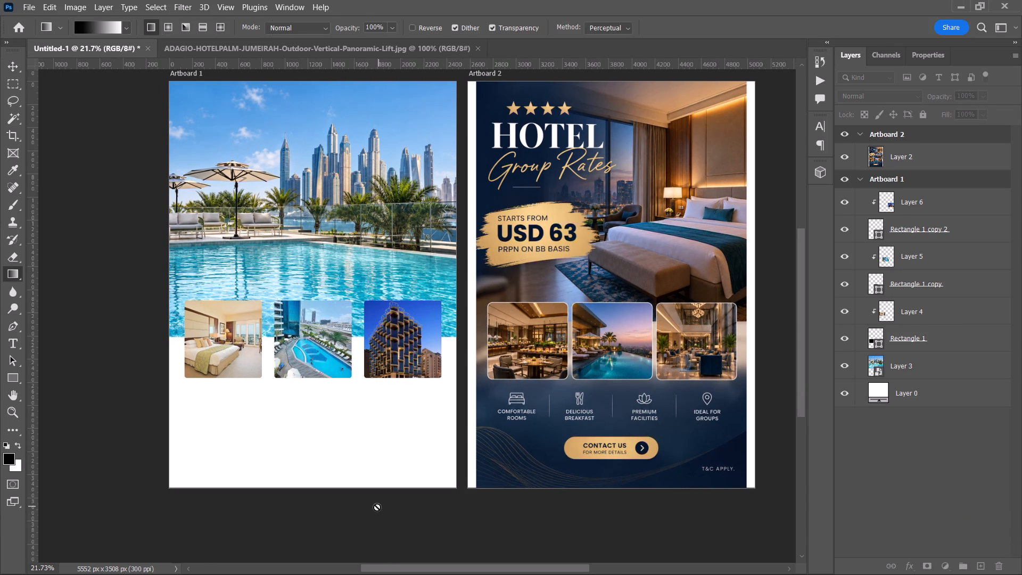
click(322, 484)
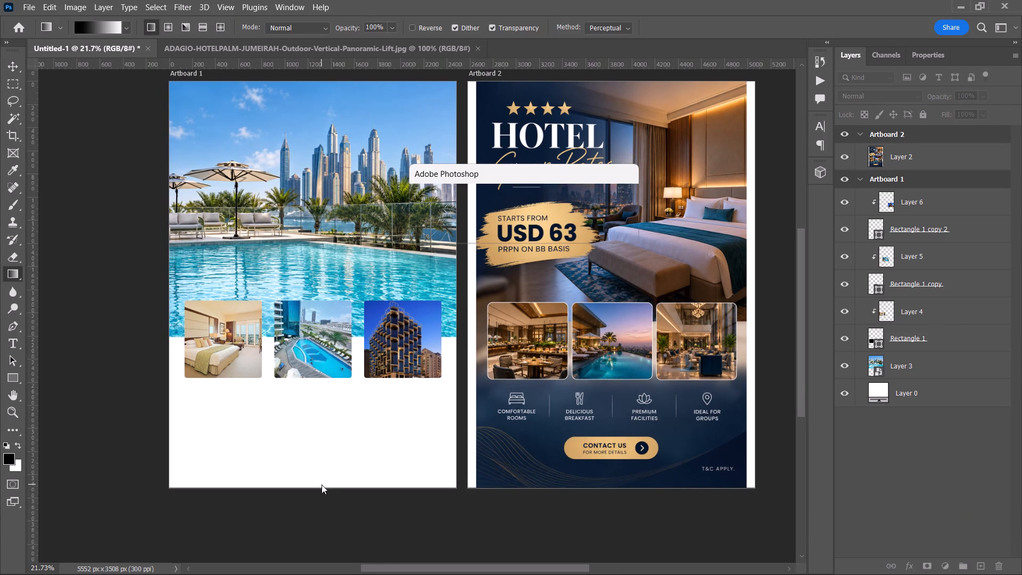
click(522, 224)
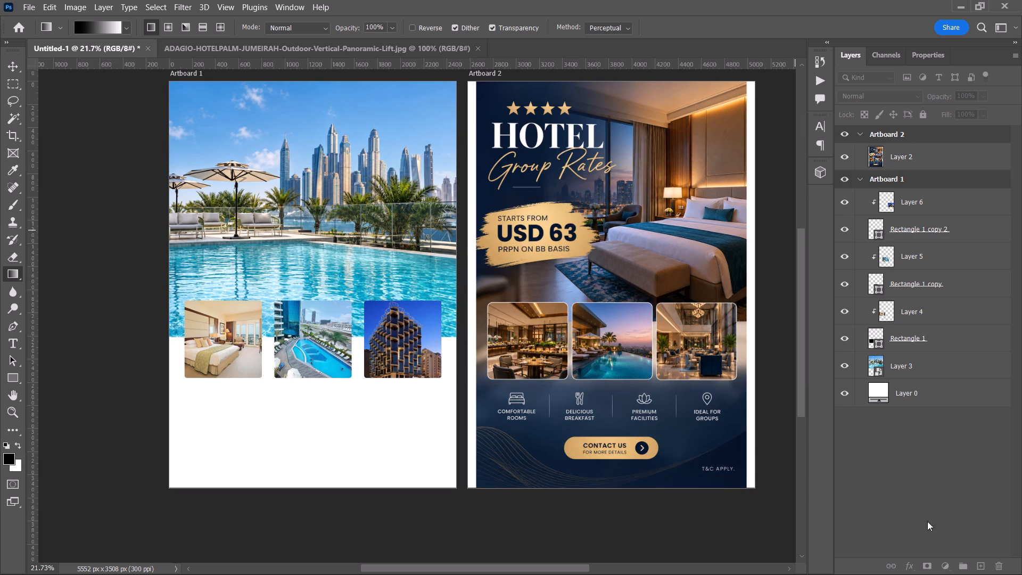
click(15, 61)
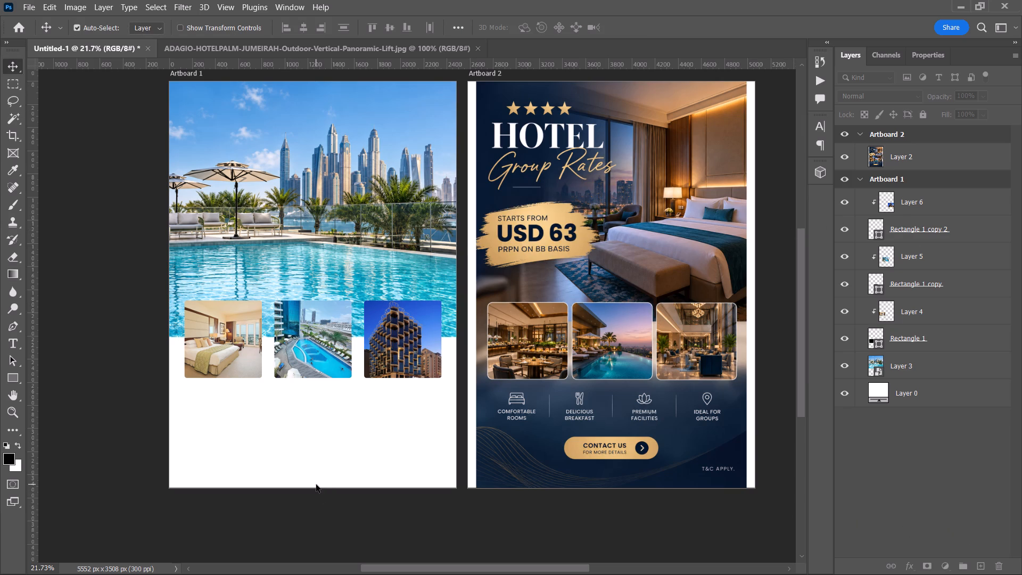
Switch to Chrome and open a new tab to start another web search.
key(alt+Tab)
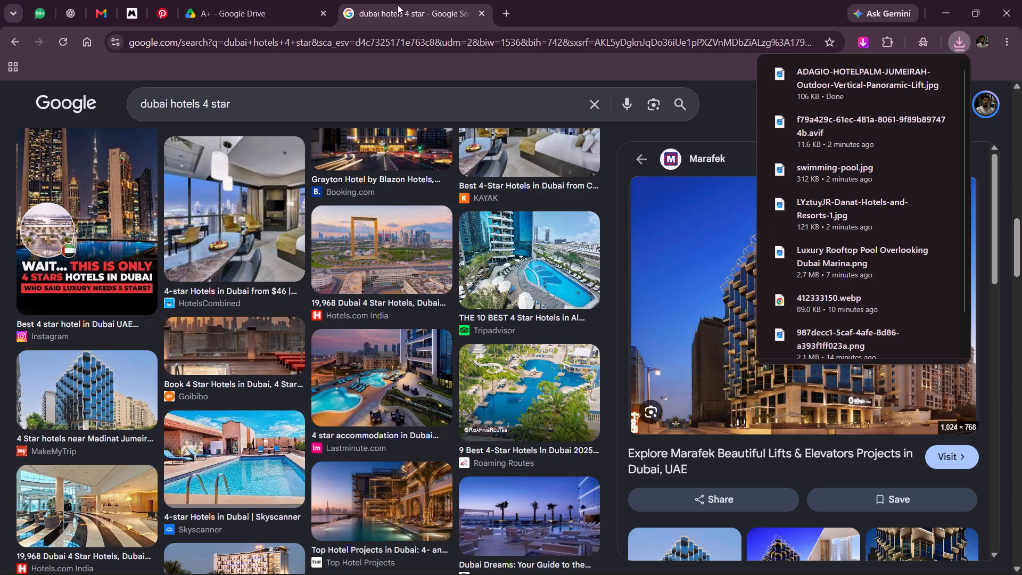
click(504, 16)
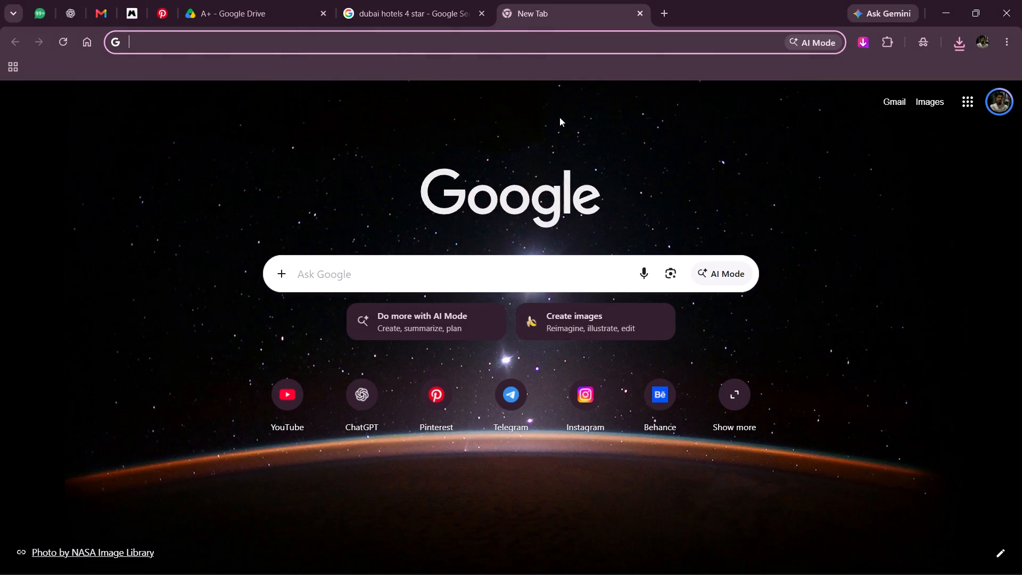
click(498, 102)
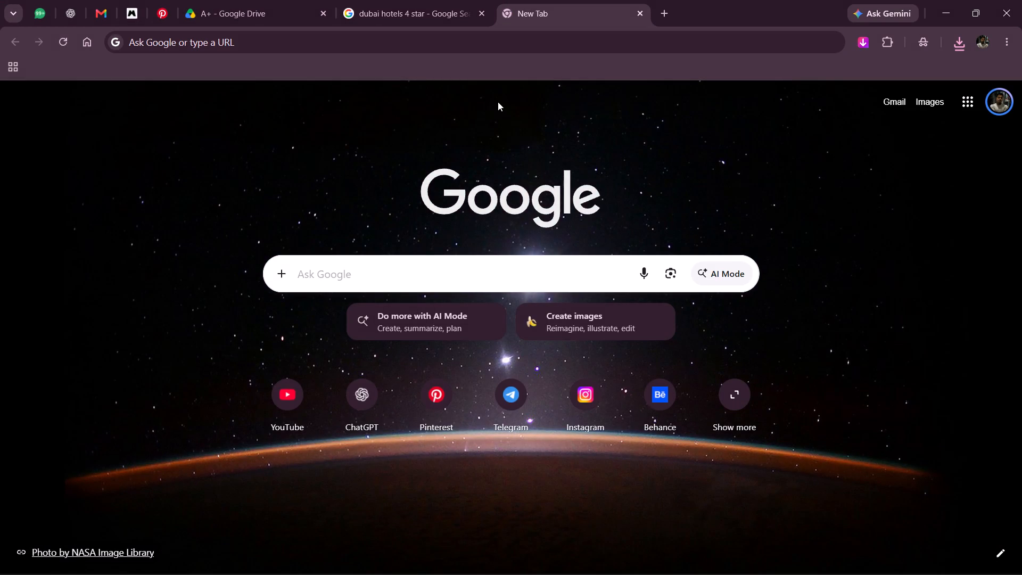
click(493, 43)
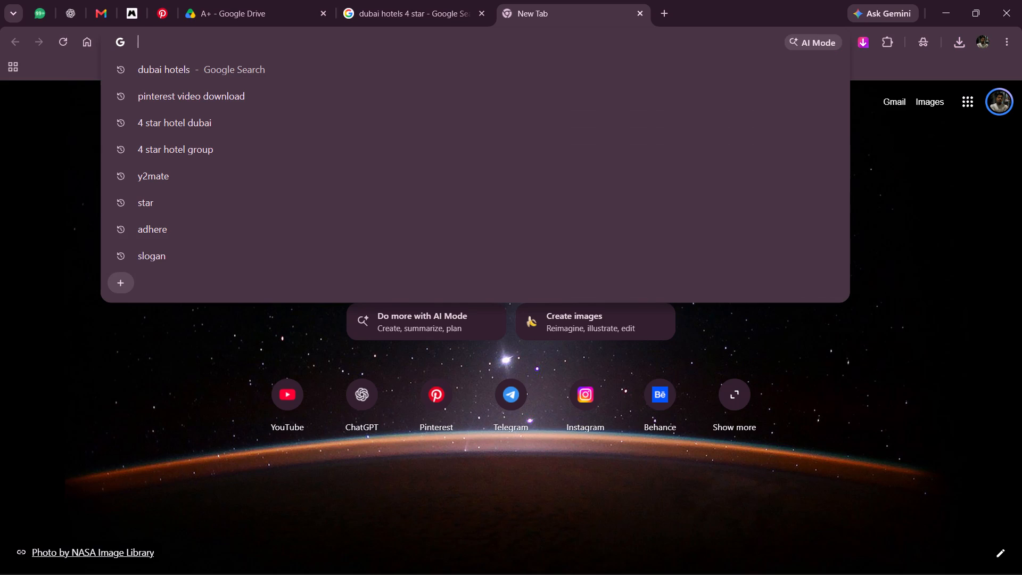
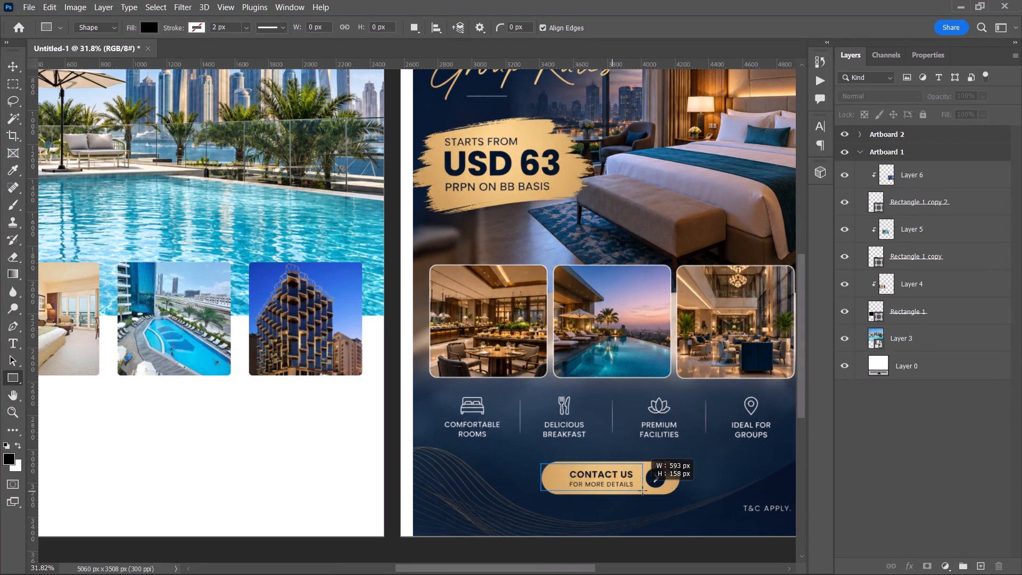
Draw a black rectangle about 832 by 197 px over the Contact Us button of the reference flyer.
drag(642, 490, 681, 492)
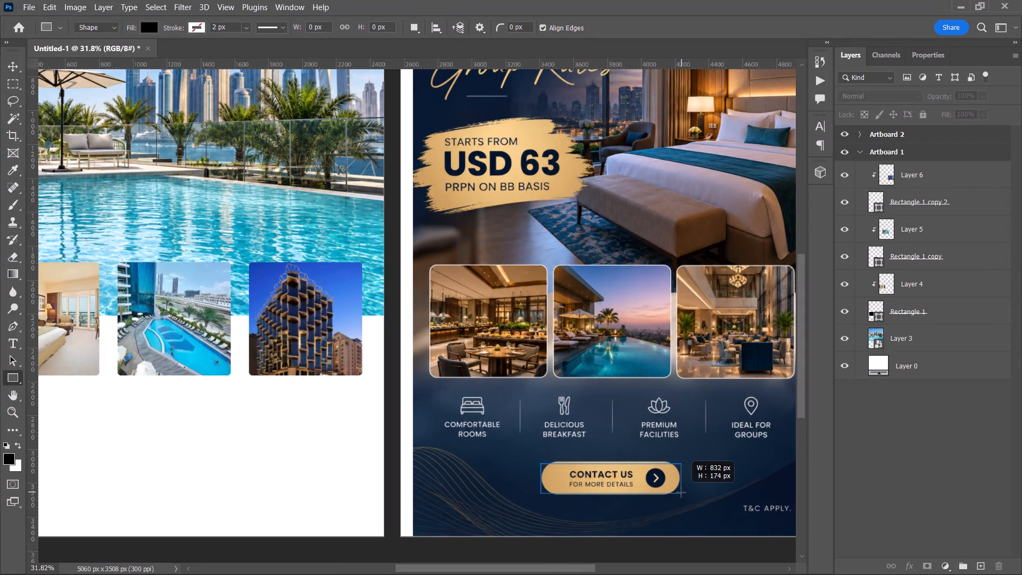
drag(681, 492, 681, 497)
Move the black rectangle to the blank area below the photos on Artboard 1 and centre it horizontally.
key(v)
drag(619, 483, 158, 479)
key(space)
key(space)
key(space)
key(space)
key(space)
key(space)
key(space)
key(space)
key(space)
key(space)
key(space)
key(space)
drag(235, 487, 522, 462)
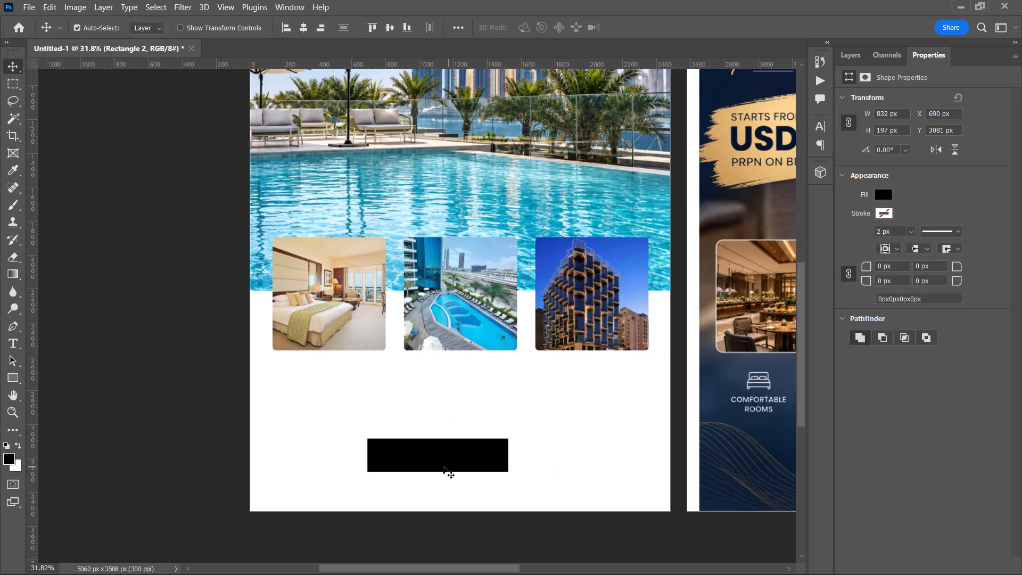
click(302, 29)
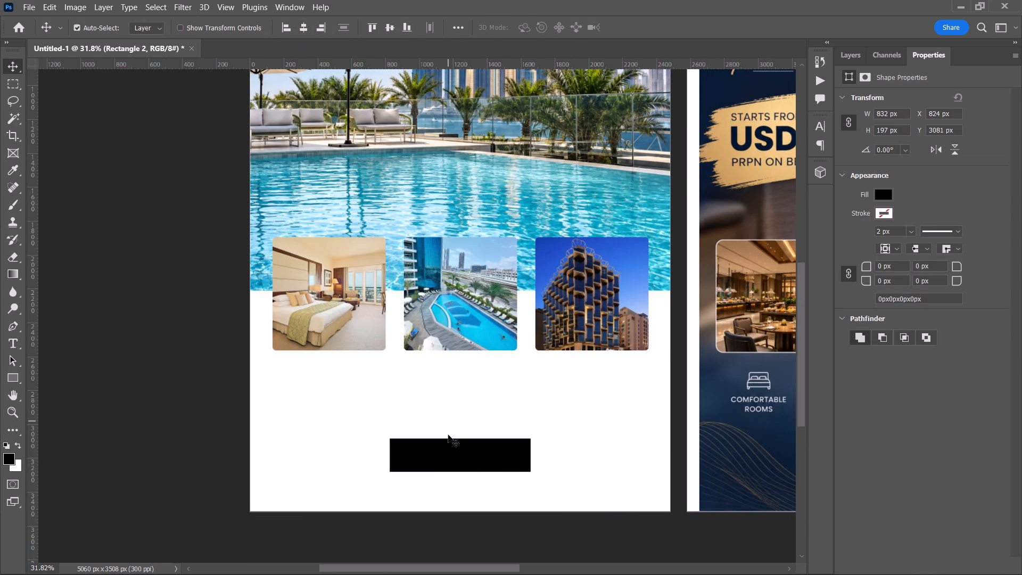
click(448, 441)
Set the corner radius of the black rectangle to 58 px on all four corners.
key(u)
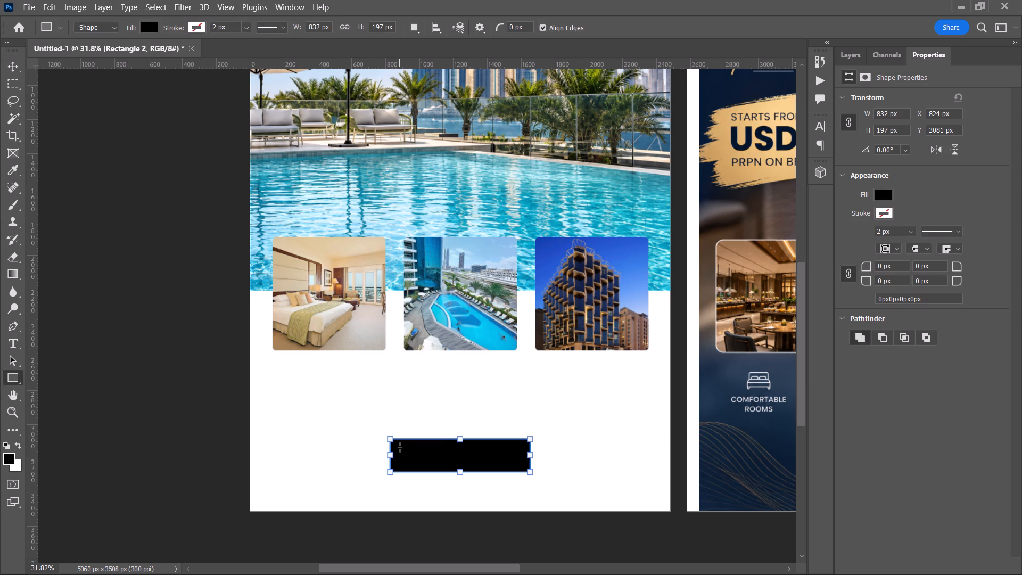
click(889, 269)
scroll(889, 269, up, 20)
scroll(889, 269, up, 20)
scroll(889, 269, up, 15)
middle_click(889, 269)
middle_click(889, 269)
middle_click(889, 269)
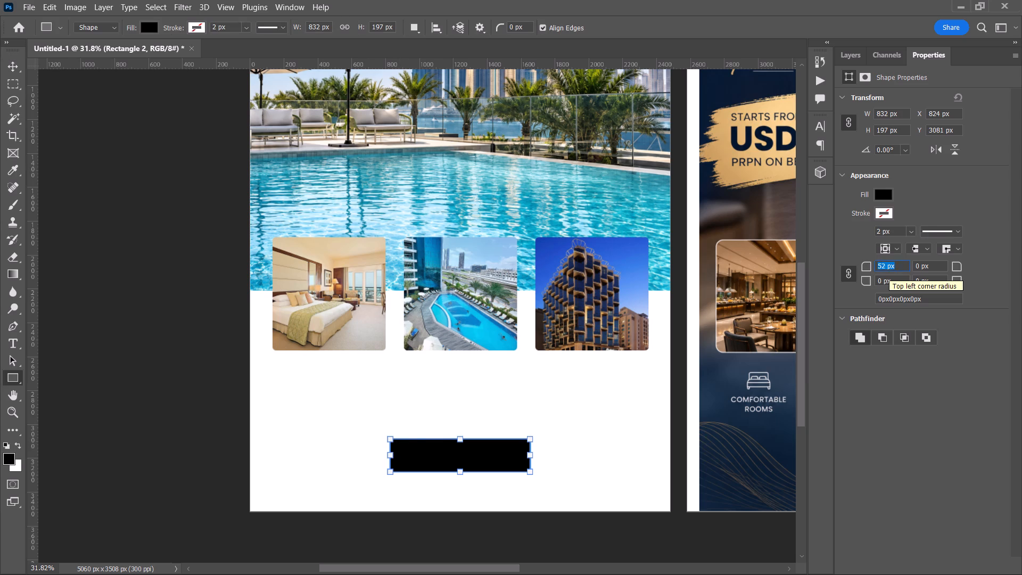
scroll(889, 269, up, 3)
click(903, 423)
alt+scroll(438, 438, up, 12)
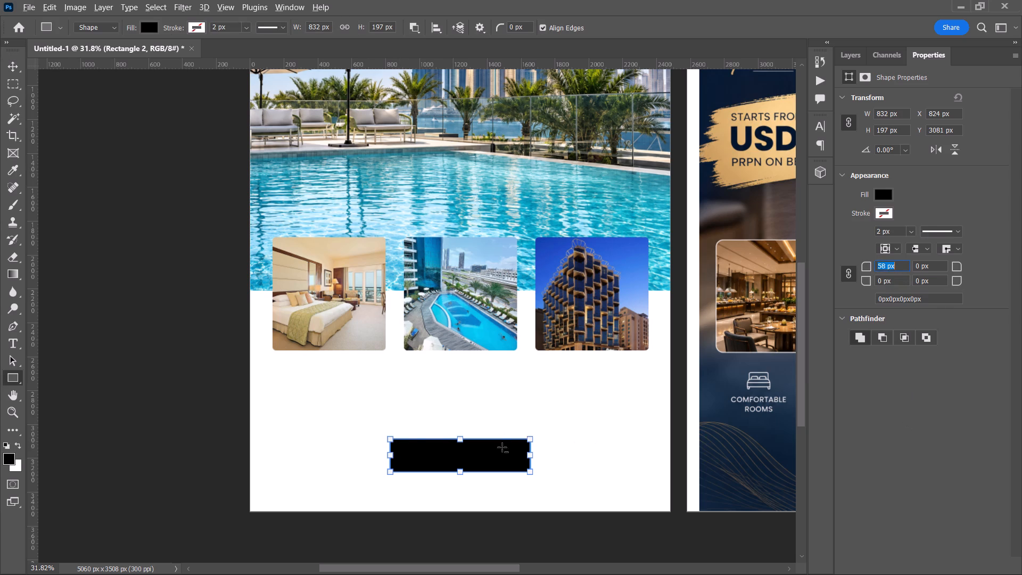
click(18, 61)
Round the black rectangle's corners fully to about 98 px to make a pill shape, then deselect it.
alt+scroll(442, 402, up, 6)
scroll(442, 402, down, 2)
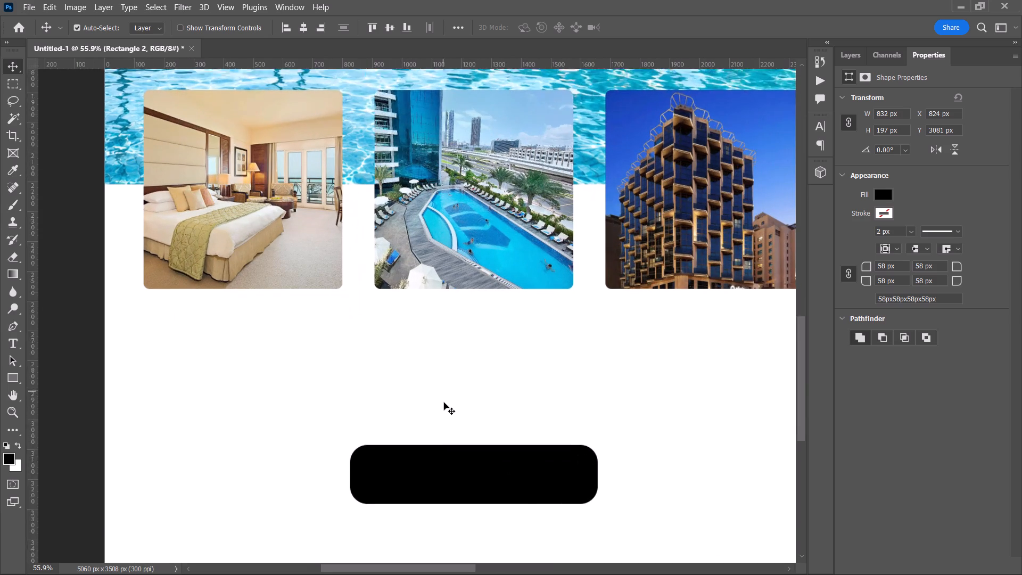
scroll(444, 402, down, 7)
click(455, 393)
key(u)
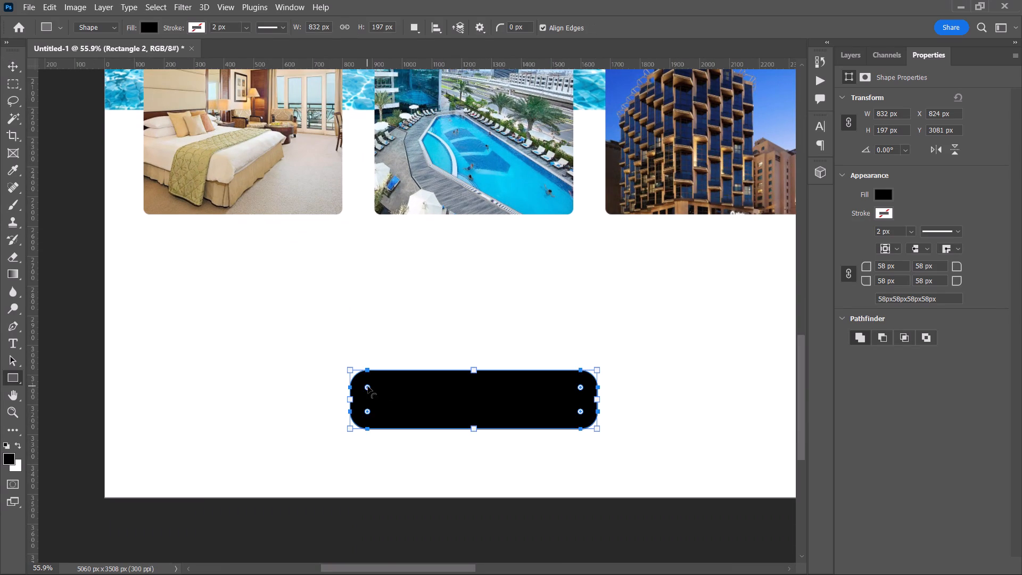
drag(366, 385, 505, 432)
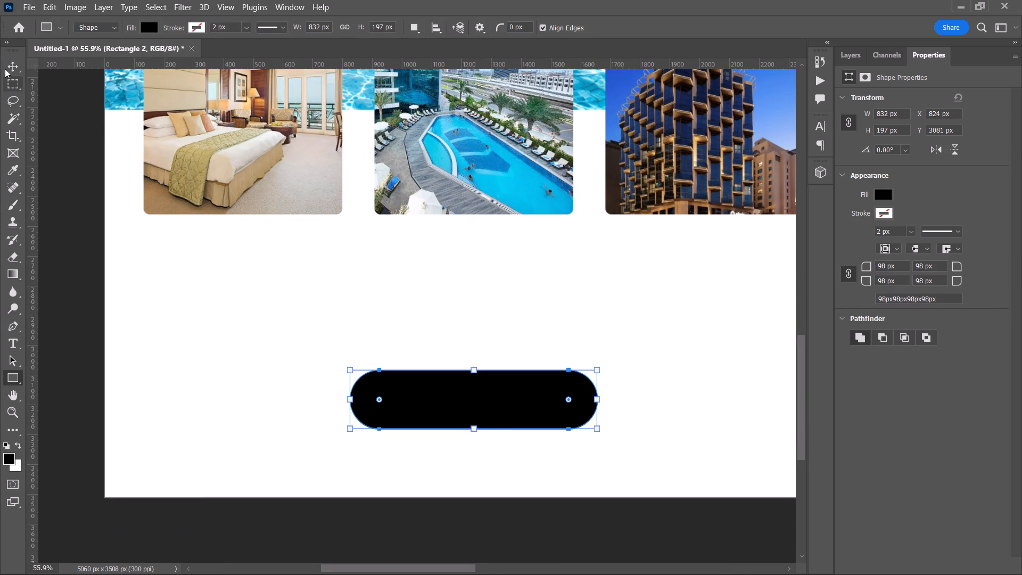
click(6, 66)
click(56, 223)
Move the black pill shape straight up by about 310 px, towards the middle photo on Artboard 1.
alt+scroll(56, 223, down, 5)
key(space)
drag(156, 266, 93, 275)
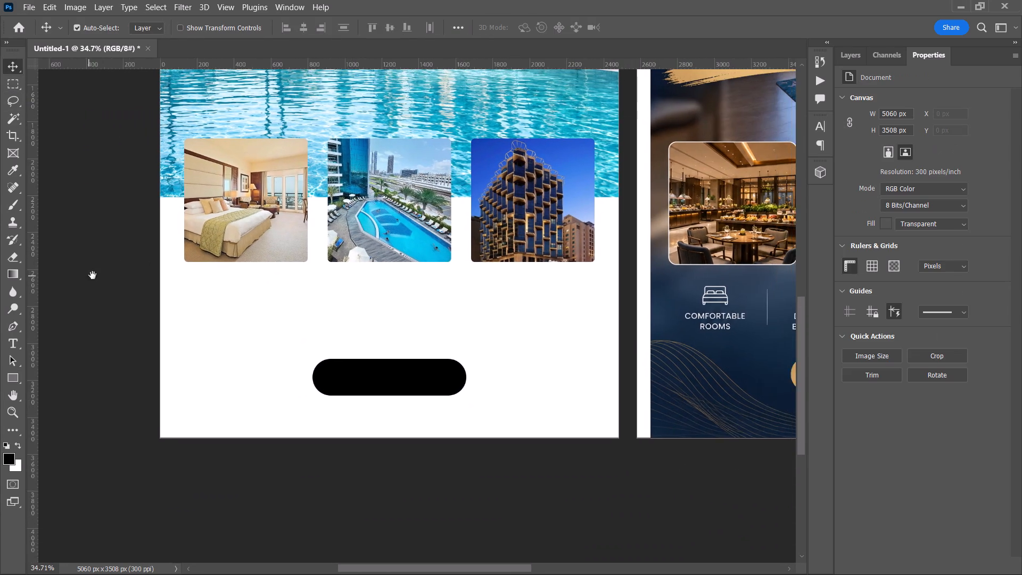
drag(93, 275, 98, 276)
drag(359, 374, 361, 321)
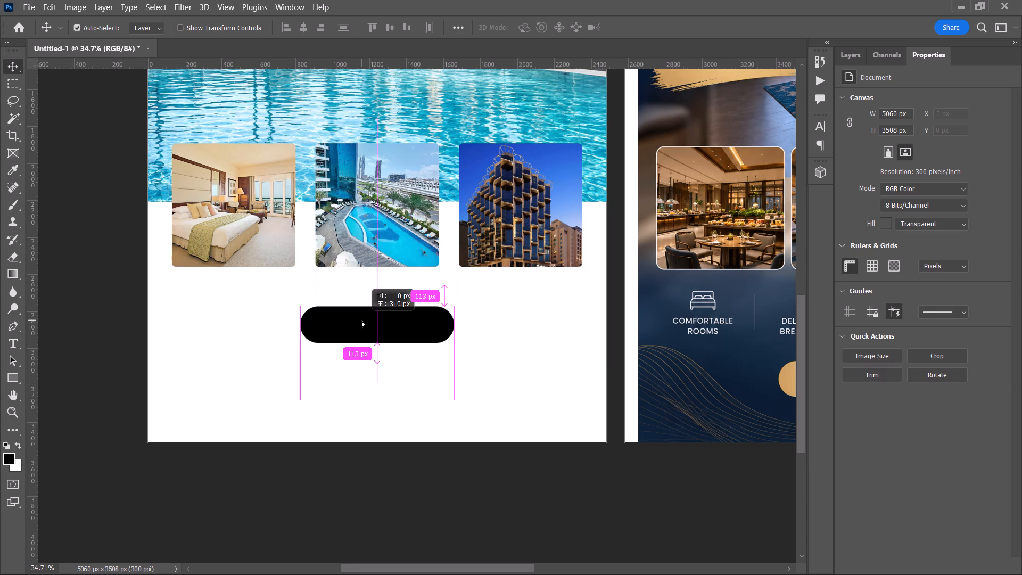
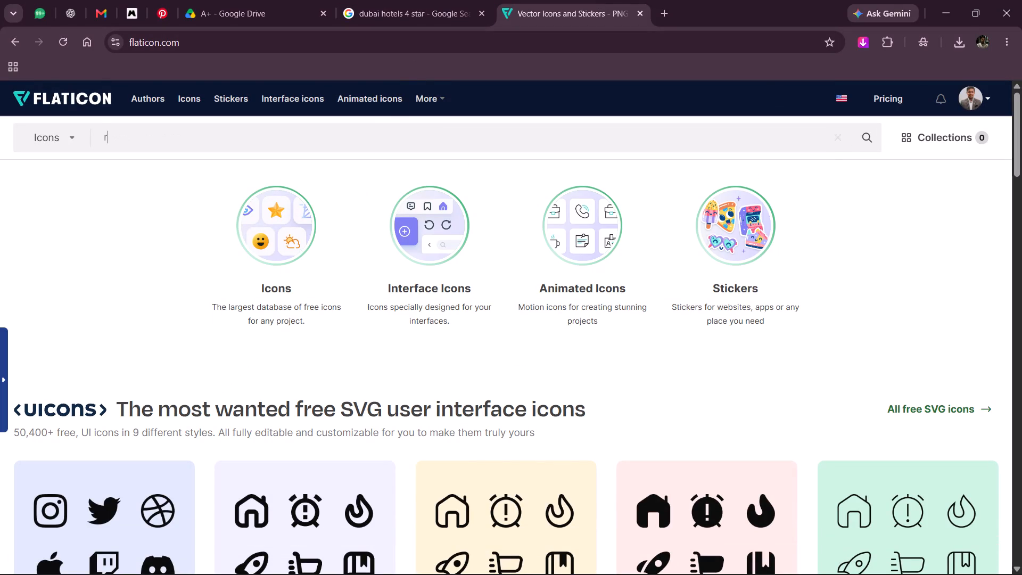
Search Flaticon for "right wipe icon".
text(ight wi)
text(d)
key(BackSpace)
key(e)
key(BackSpace)
text(oe)
key(space)
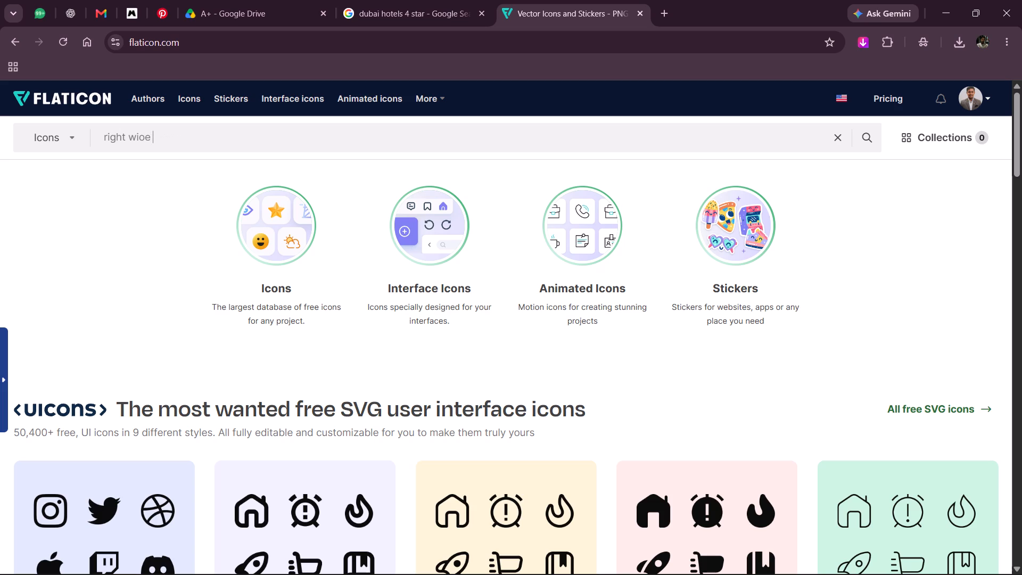
key(BackSpace)
key(BackSpace)
key(BackSpace)
text(oe)
key(BackSpace)
key(BackSpace)
text(pe ic)
key(BackSpace)
key(BackSpace)
text(icon')
key(BackSpace)
key(Return)
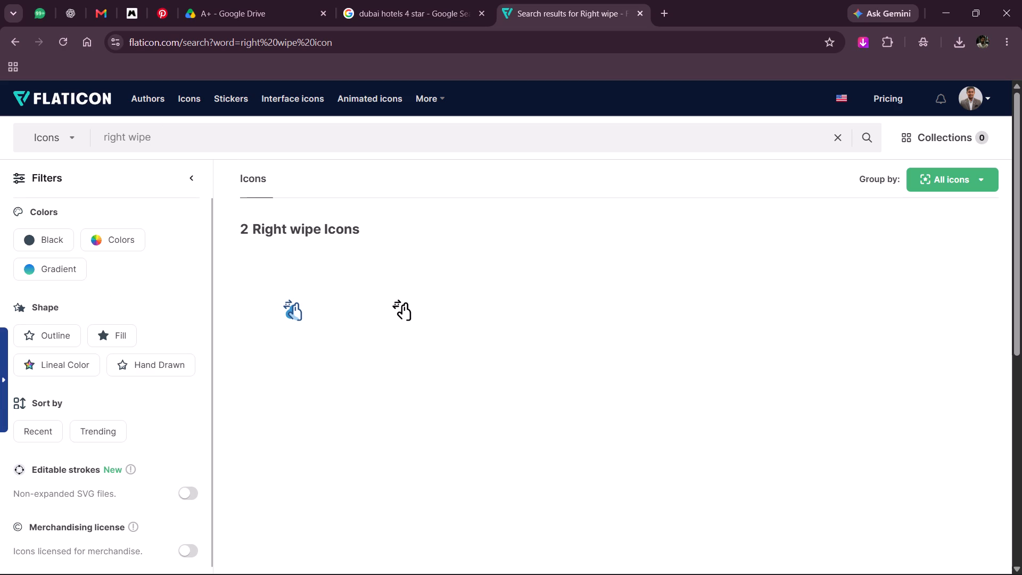
Change the icon search to "right swipe".
click(151, 138)
key(BackSpace)
key(BackSpace)
key(BackSpace)
key(BackSpace)
key(BackSpace)
key(space)
text(swipe)
key(Return)
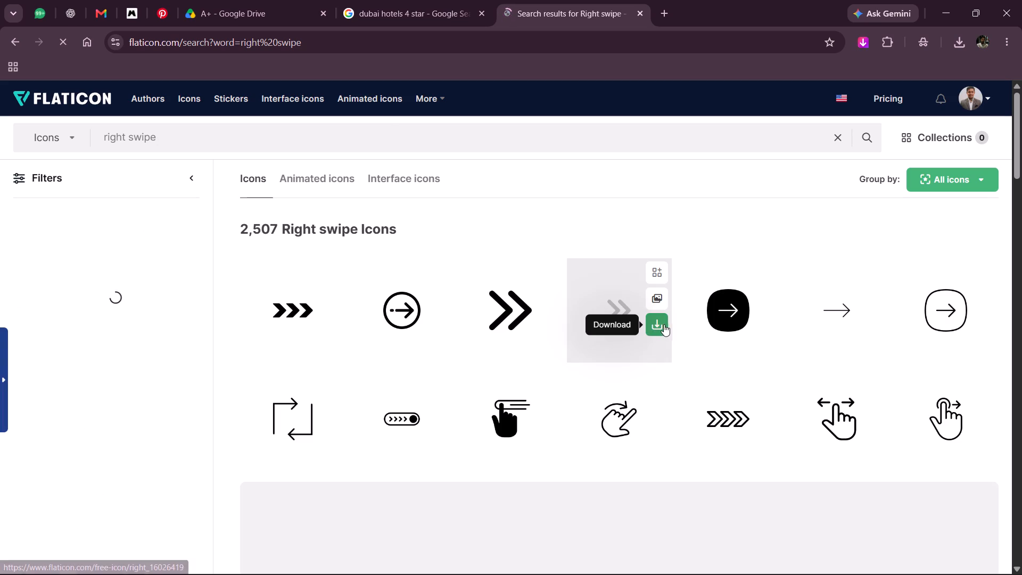
Download the small double-chevron right arrow icon as a free PNG and dismiss the attribution notice.
click(656, 325)
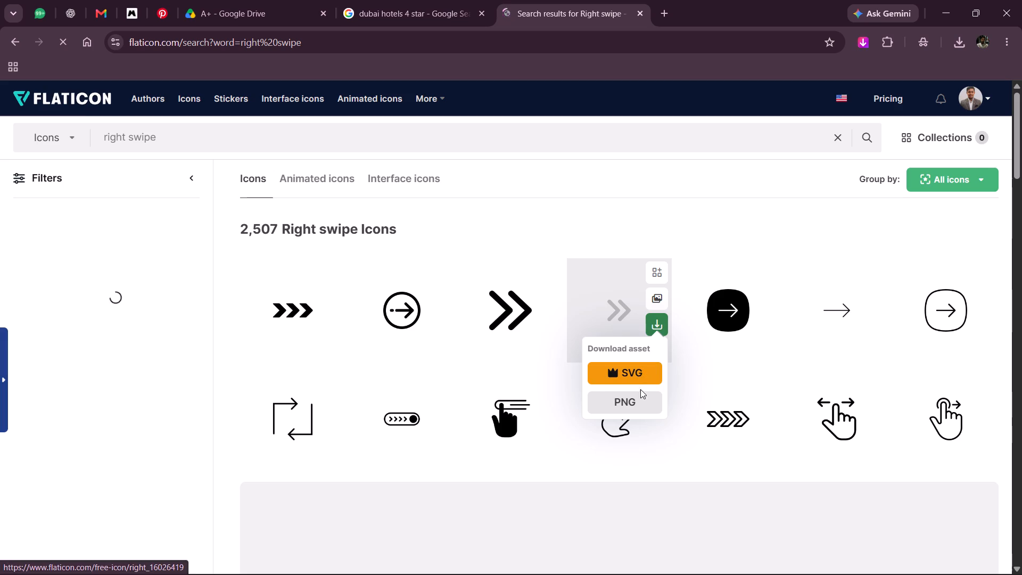
click(640, 395)
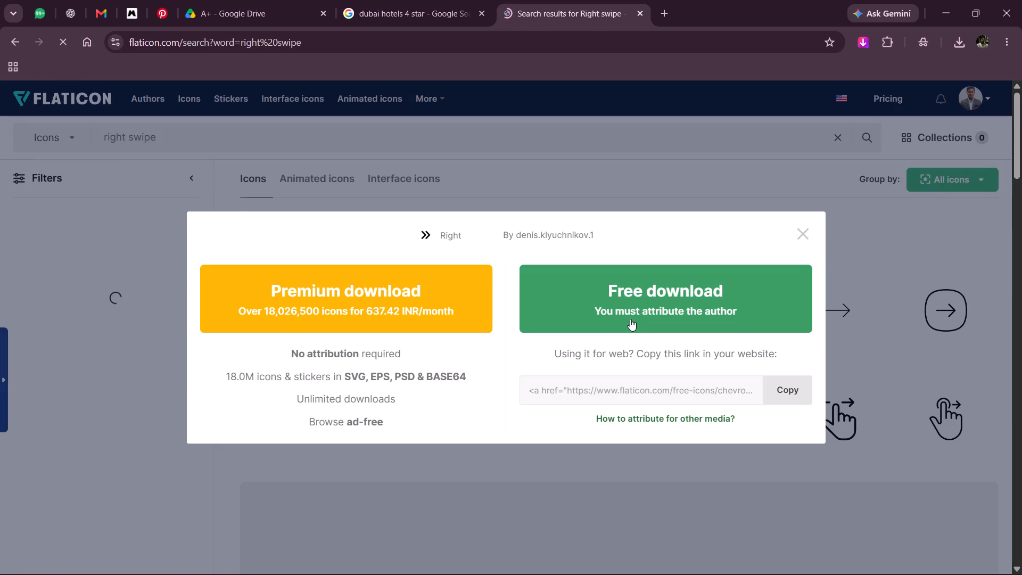
click(630, 319)
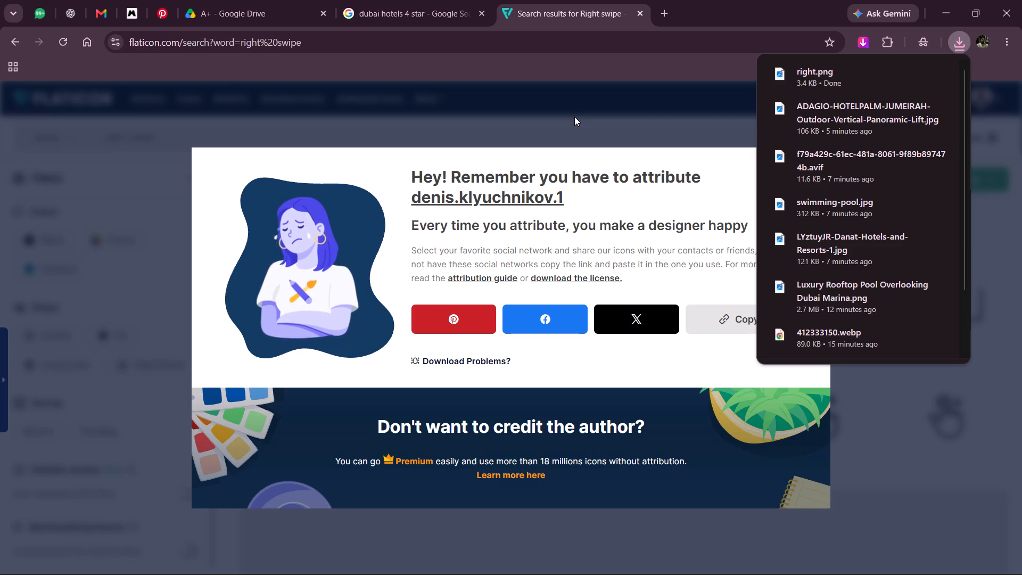
click(671, 121)
click(809, 163)
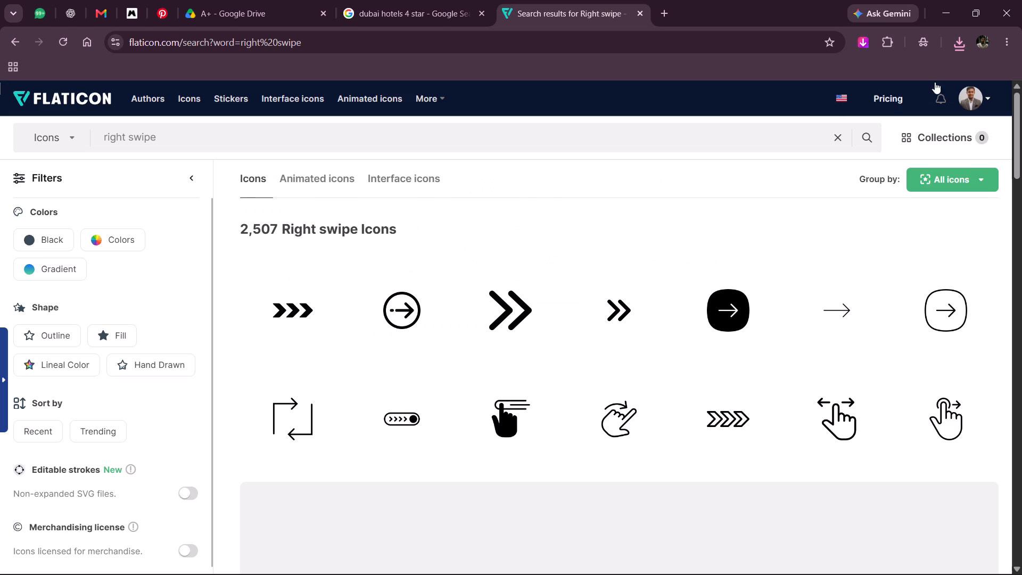
Search Google Images for "gold gradient" in a new browser tab.
click(947, 12)
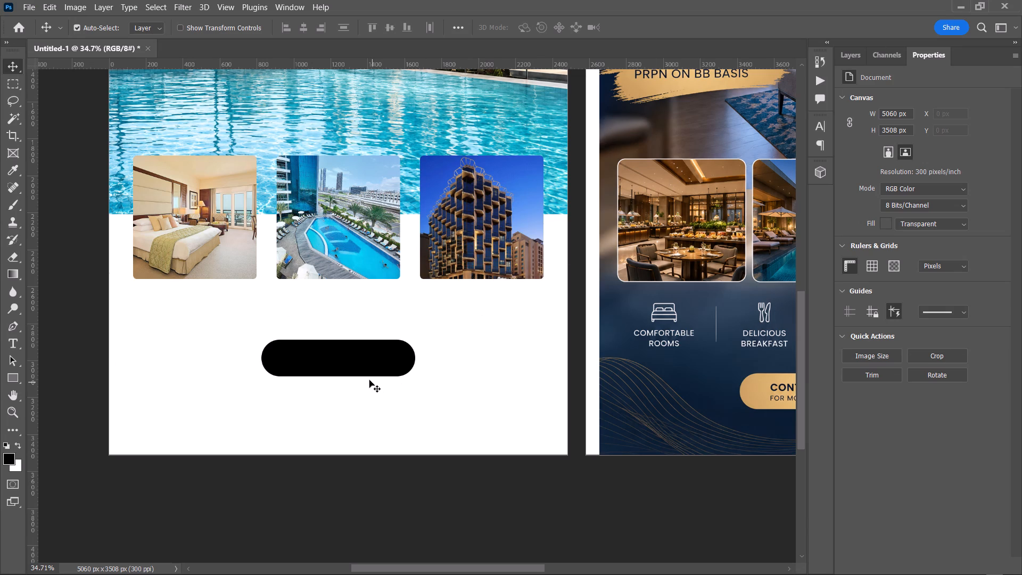
key(alt+Tab)
click(658, 11)
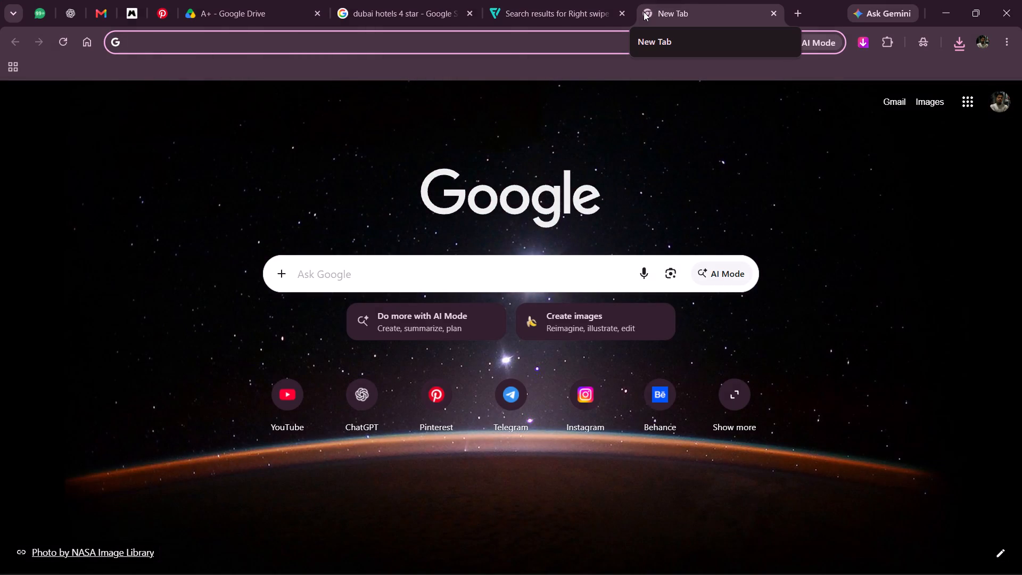
text(gold)
key(Return)
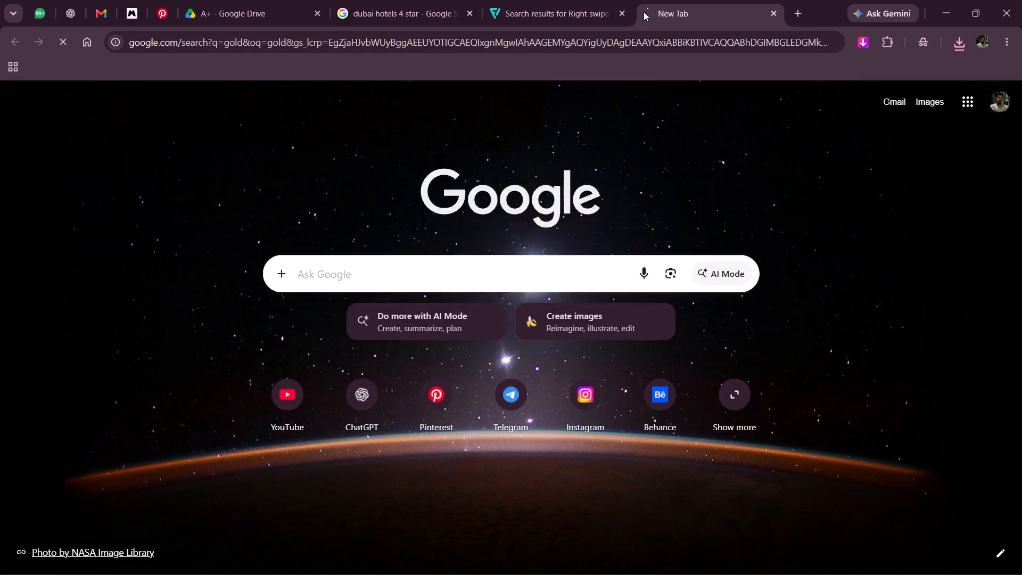
click(308, 99)
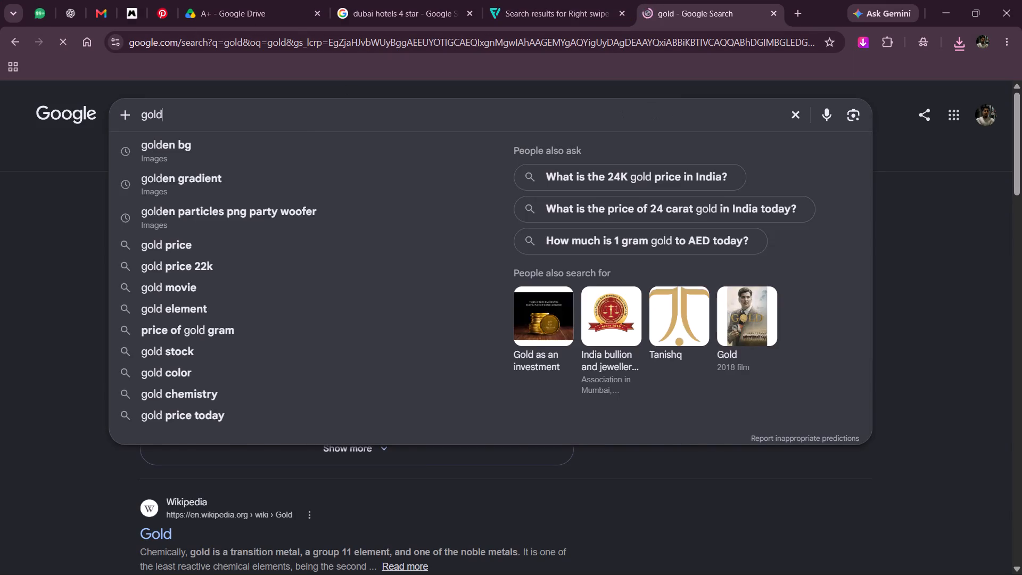
key(space)
text(graws)
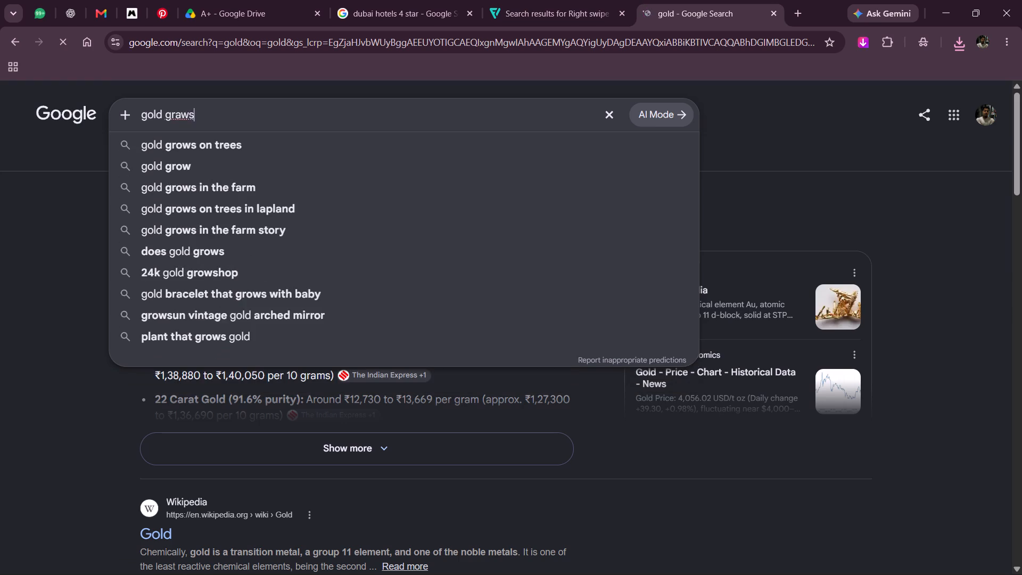
key(BackSpace)
key(BackSpace)
key(BackSpace)
key(Down)
key(Return)
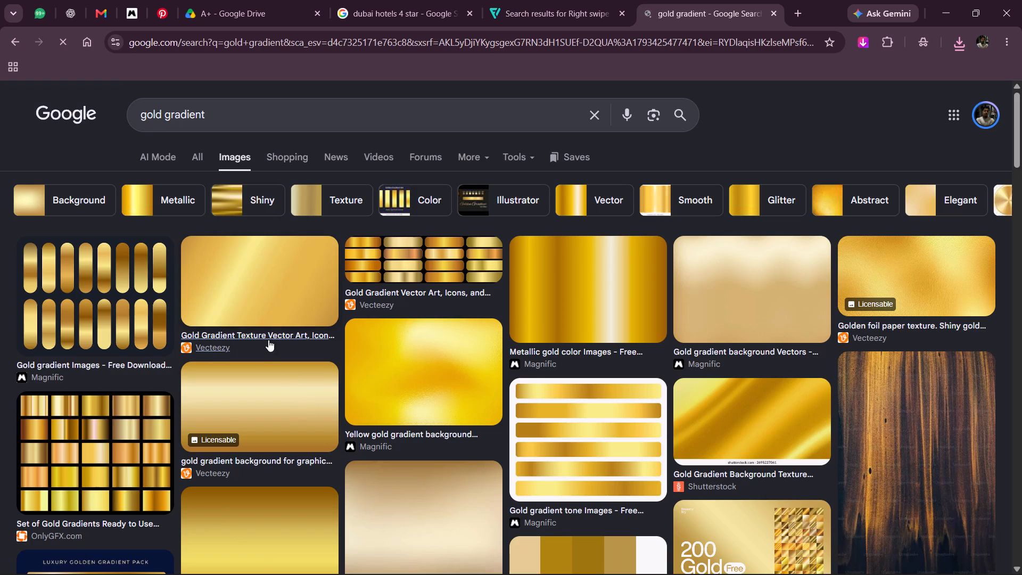
Copy the Vecteezy gold gradient texture image with the diagonal light streak.
scroll(303, 336, down, 1)
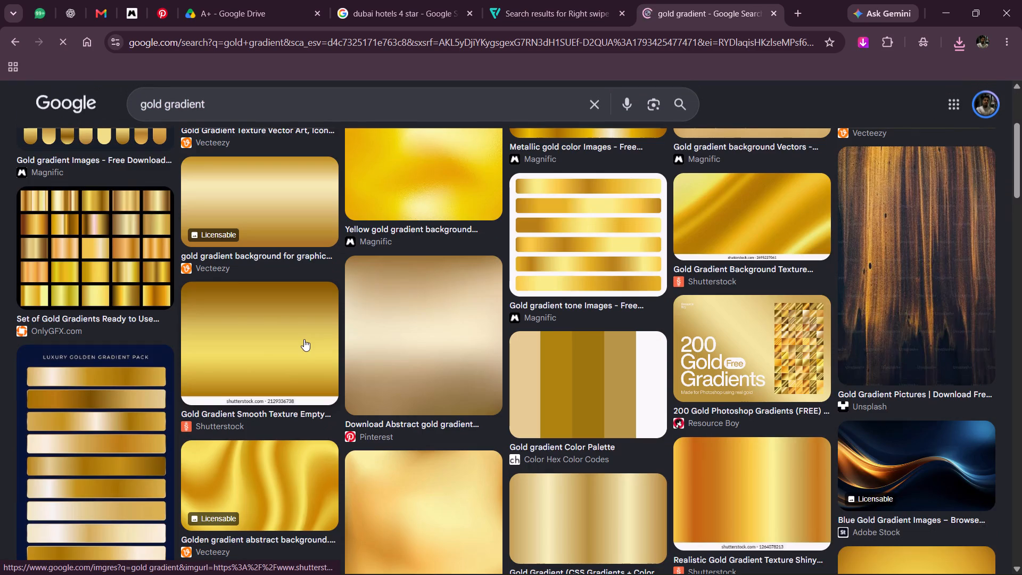
scroll(259, 339, up, 1)
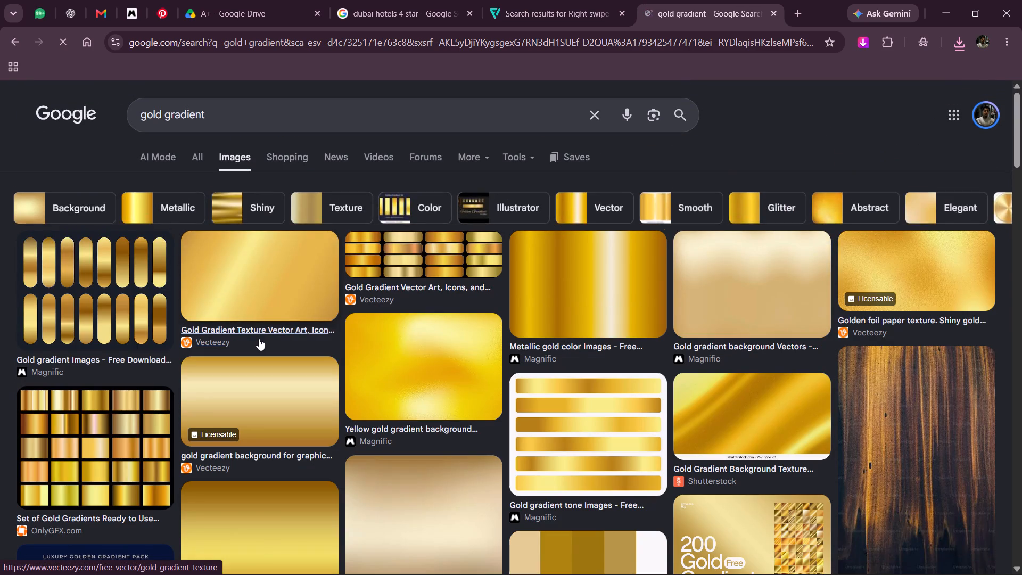
click(241, 276)
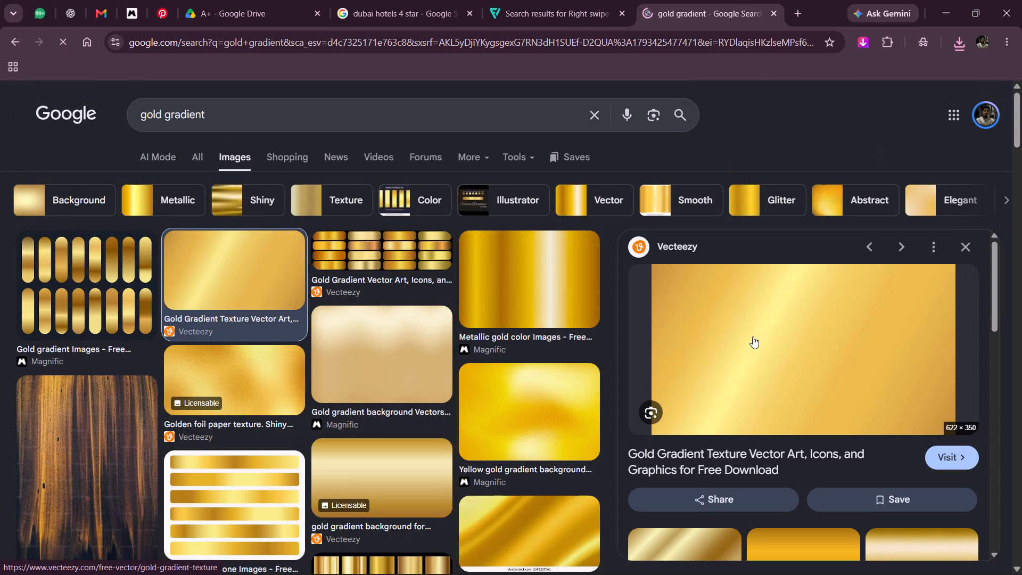
right_click(753, 334)
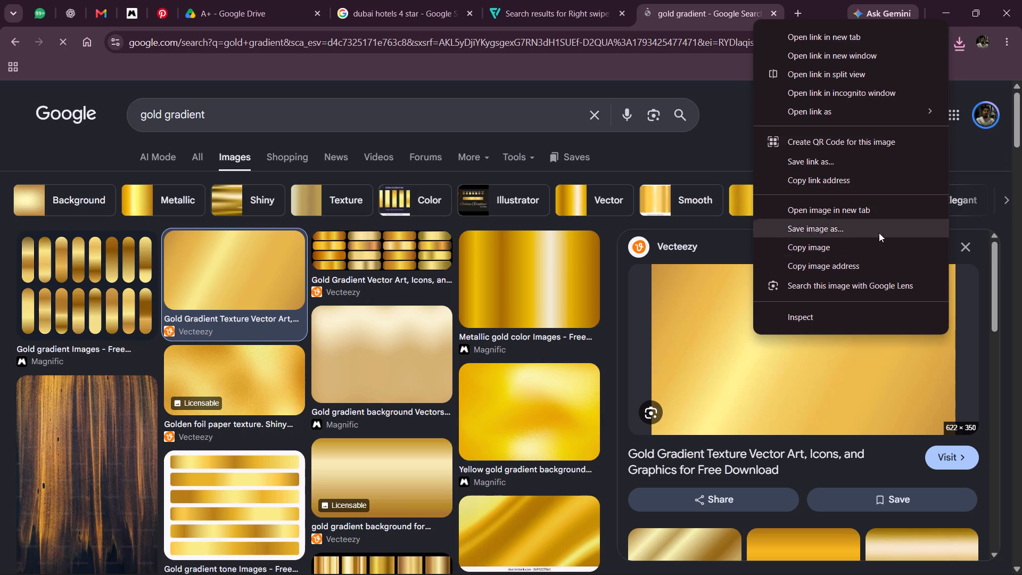
click(886, 244)
key(alt+Tab)
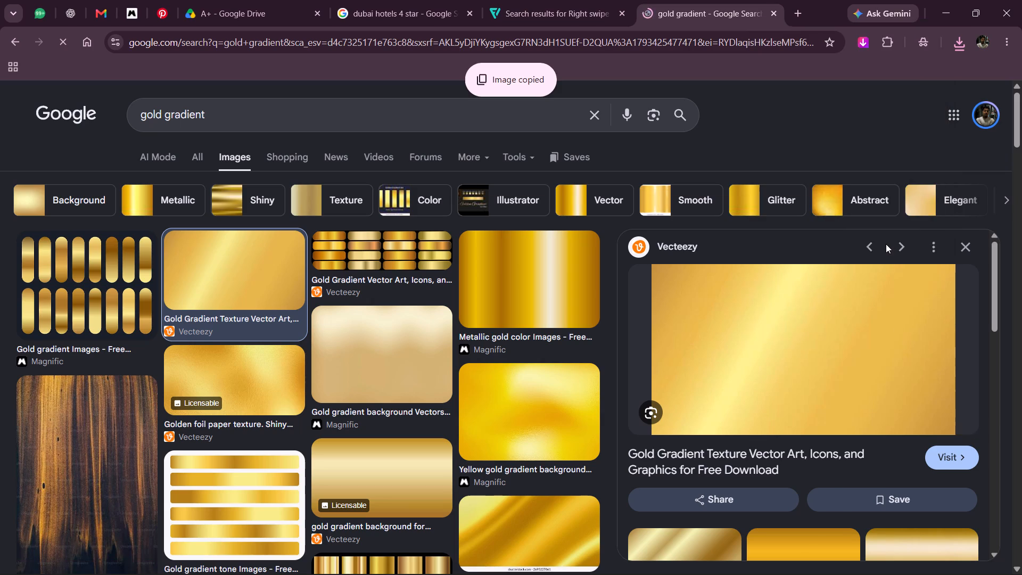
In Photoshop, paste the gold gradient on Artboard 1, enlarge it to about 143%, and centre it over the black pill shape.
click(304, 367)
key(ctrl+v)
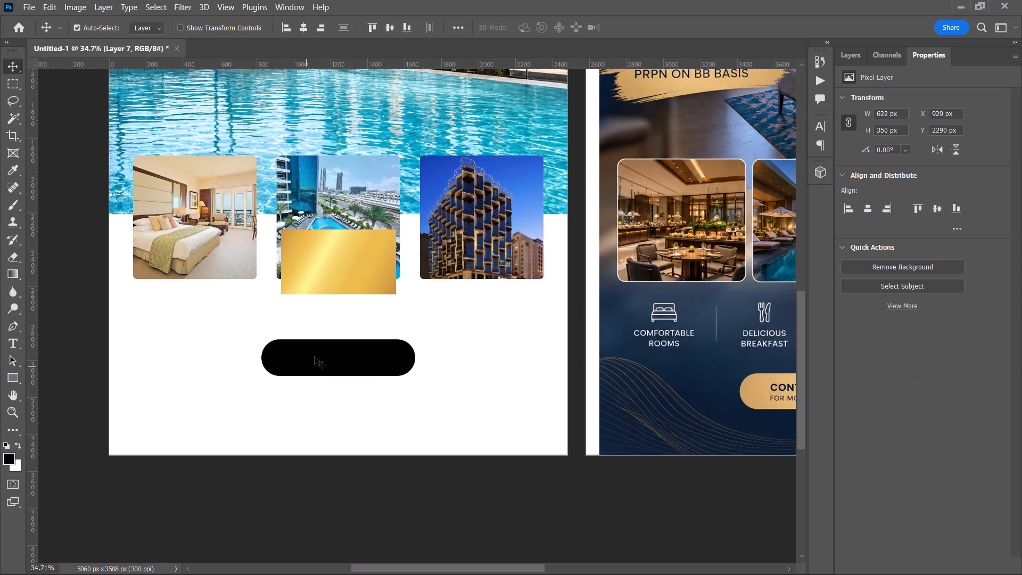
drag(332, 250, 328, 346)
key(ctrl+t)
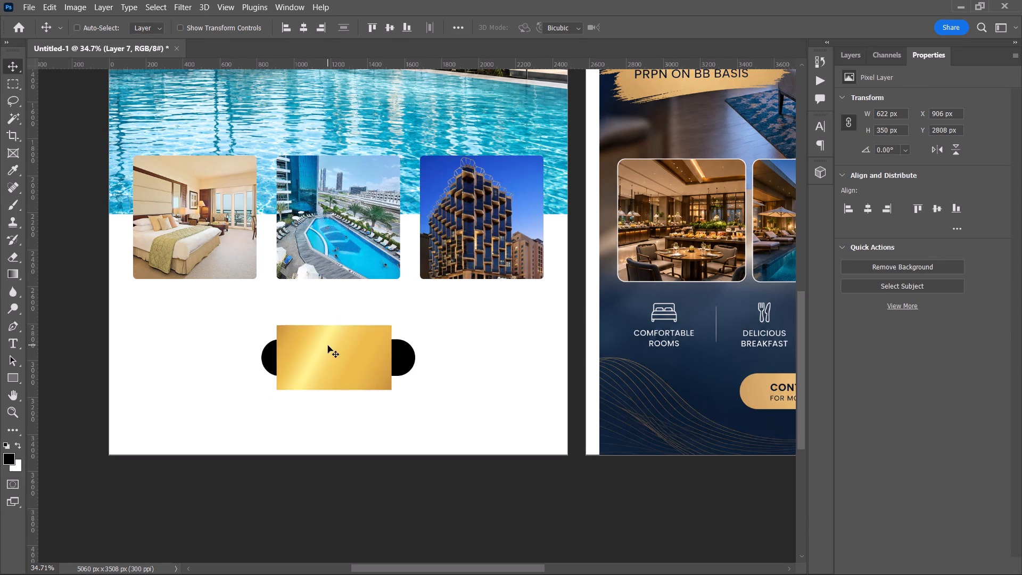
drag(342, 323, 342, 301)
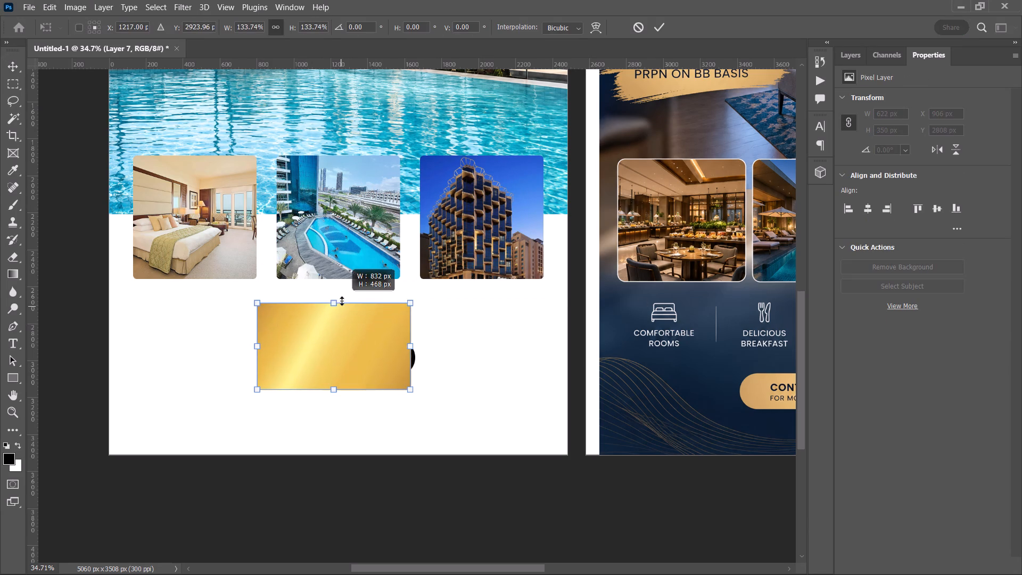
drag(342, 301, 341, 296)
drag(326, 346, 331, 358)
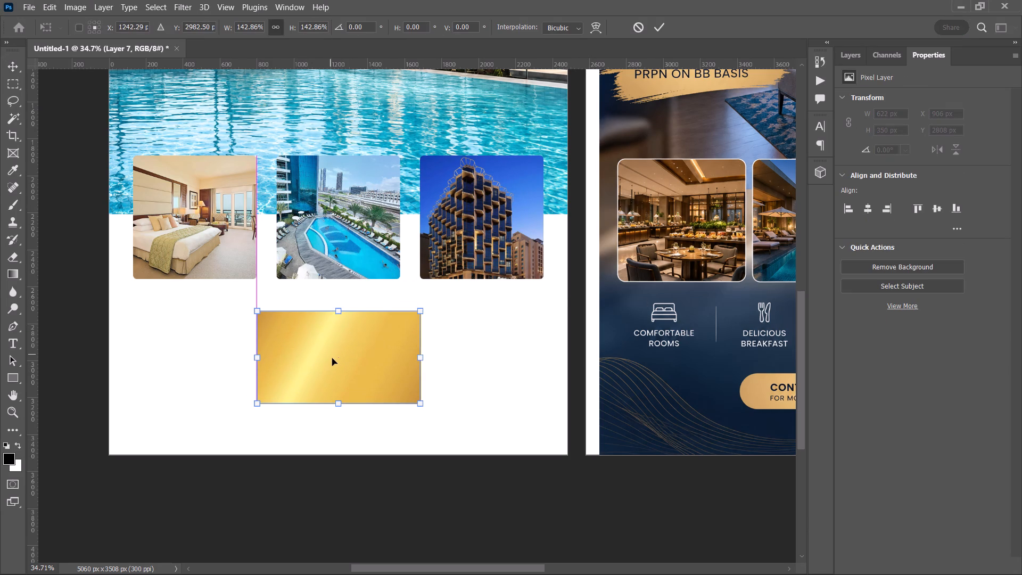
click(662, 26)
Clip the gold gradient layer to the pill shape layer Rectangle 2.
click(860, 55)
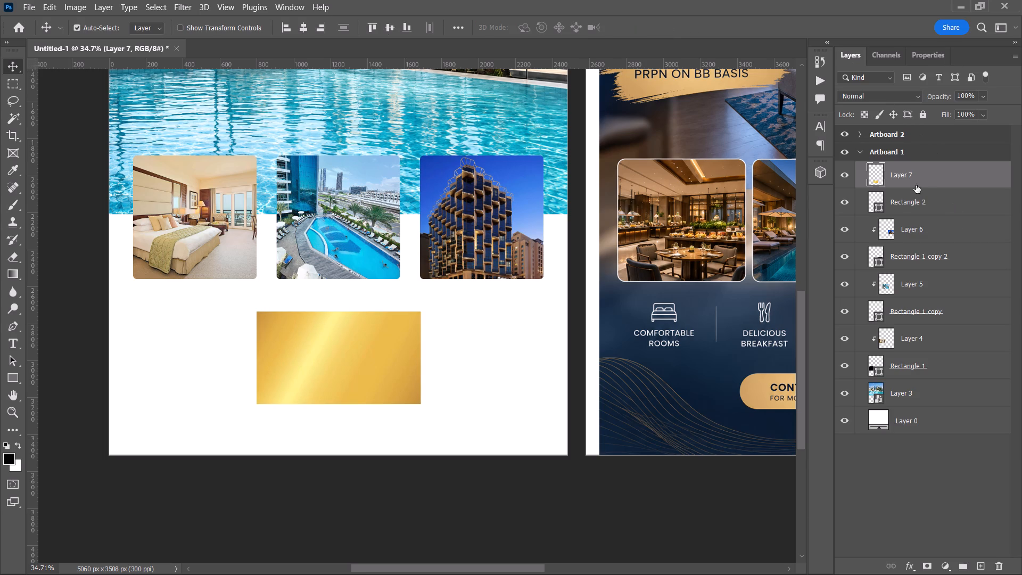
alt+click(879, 191)
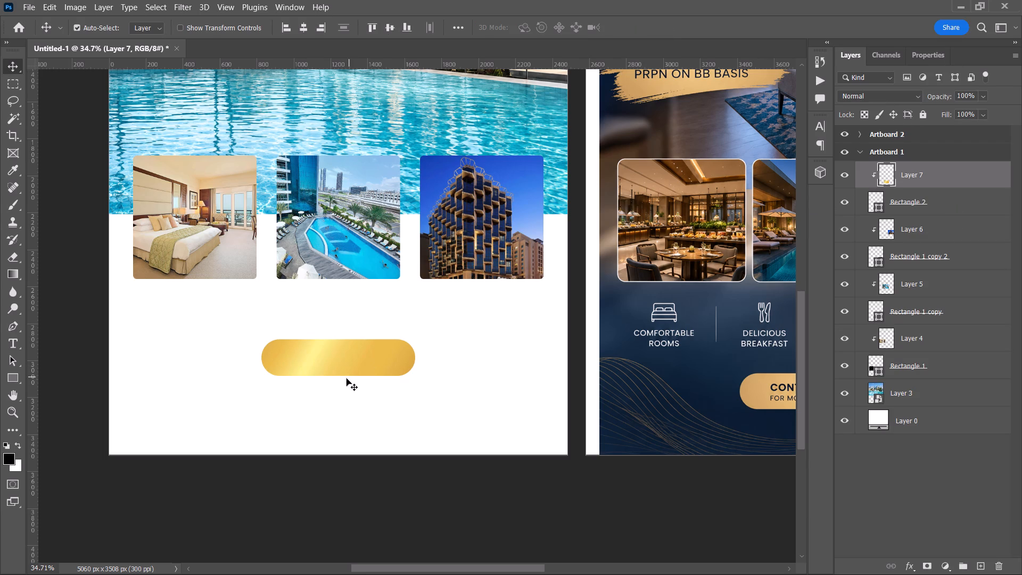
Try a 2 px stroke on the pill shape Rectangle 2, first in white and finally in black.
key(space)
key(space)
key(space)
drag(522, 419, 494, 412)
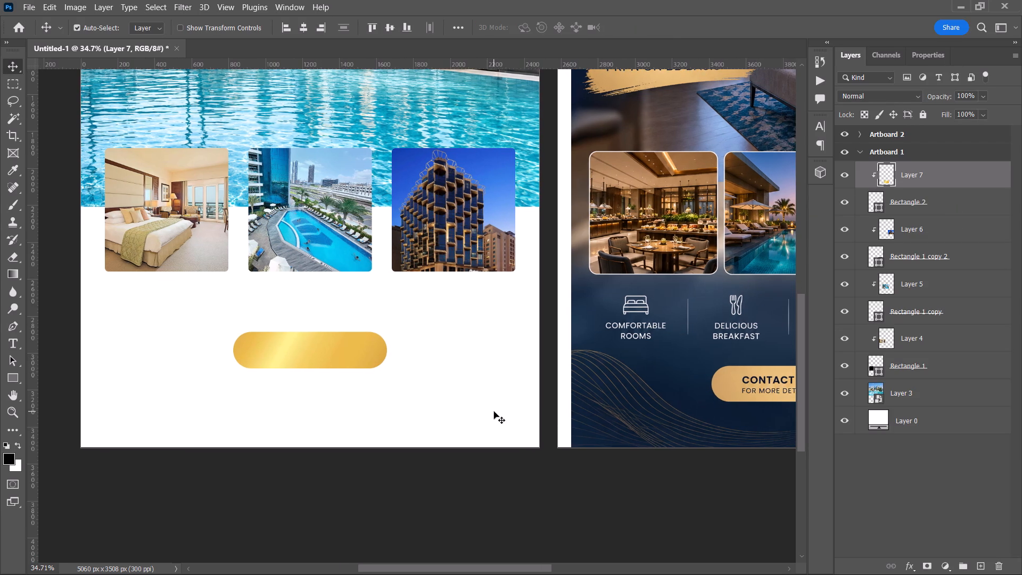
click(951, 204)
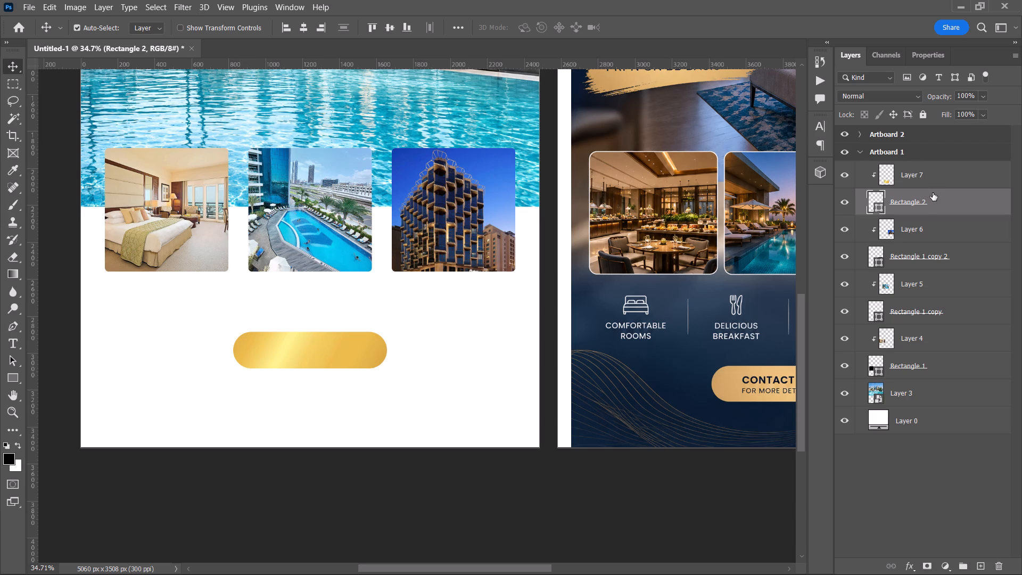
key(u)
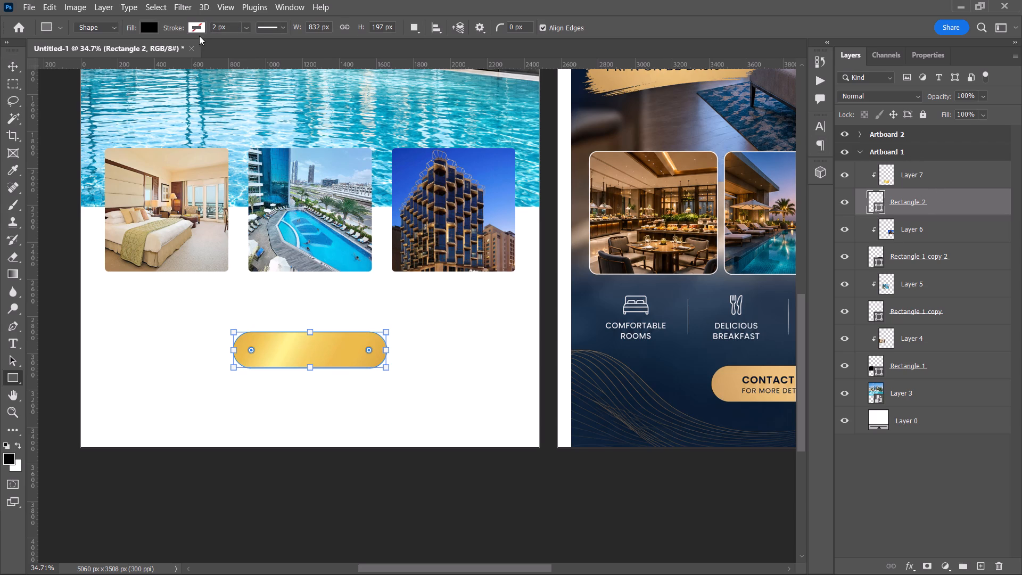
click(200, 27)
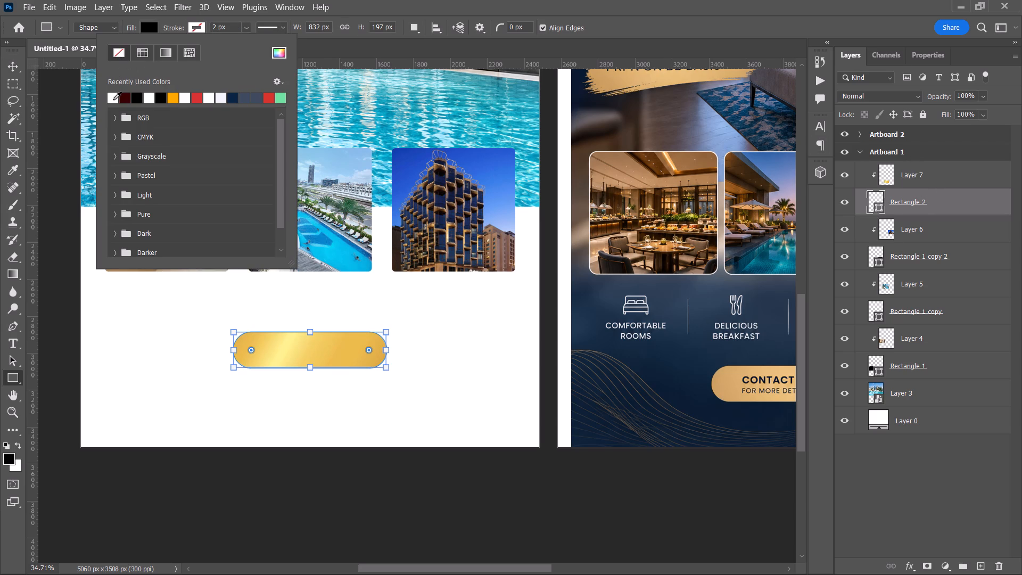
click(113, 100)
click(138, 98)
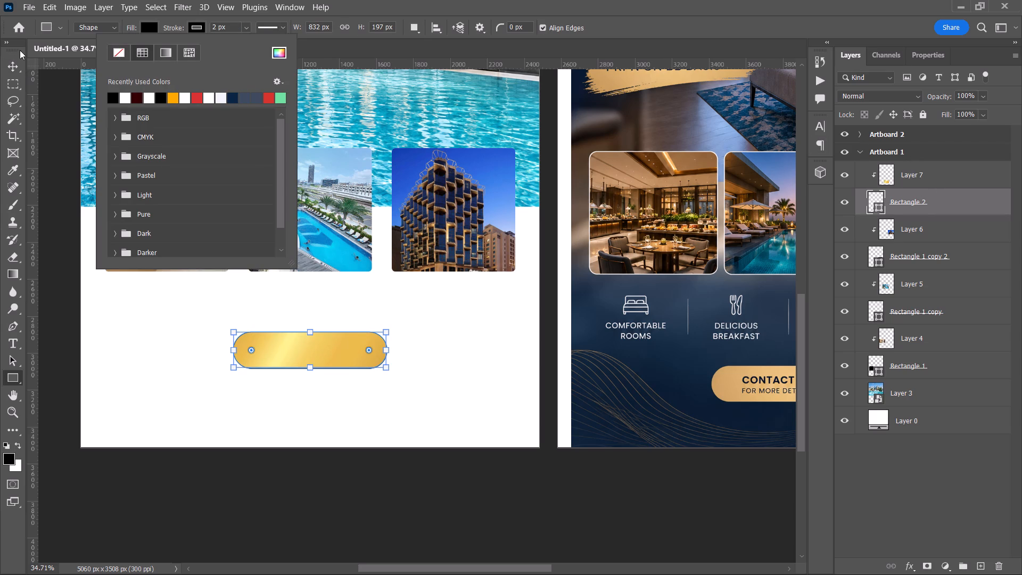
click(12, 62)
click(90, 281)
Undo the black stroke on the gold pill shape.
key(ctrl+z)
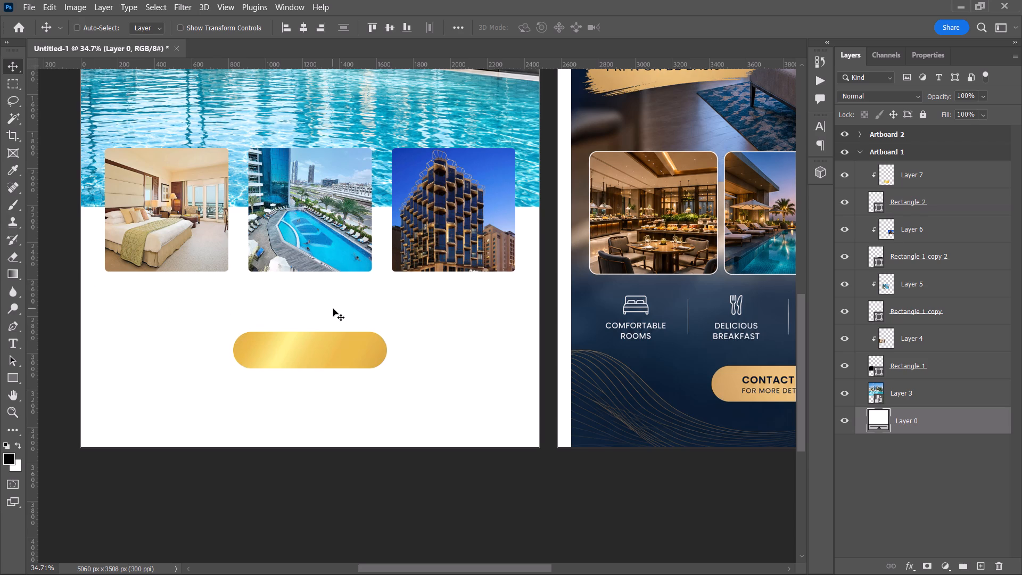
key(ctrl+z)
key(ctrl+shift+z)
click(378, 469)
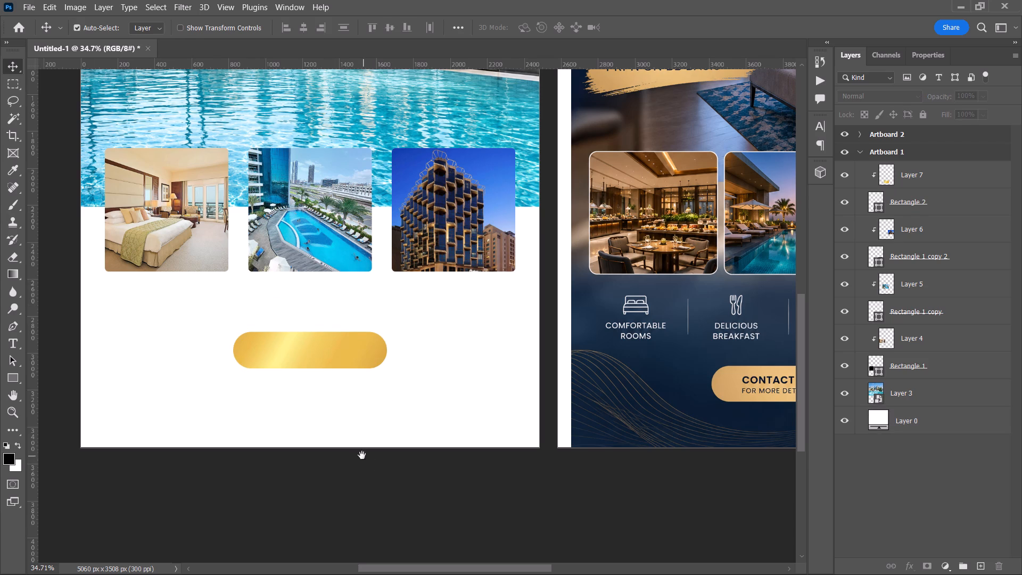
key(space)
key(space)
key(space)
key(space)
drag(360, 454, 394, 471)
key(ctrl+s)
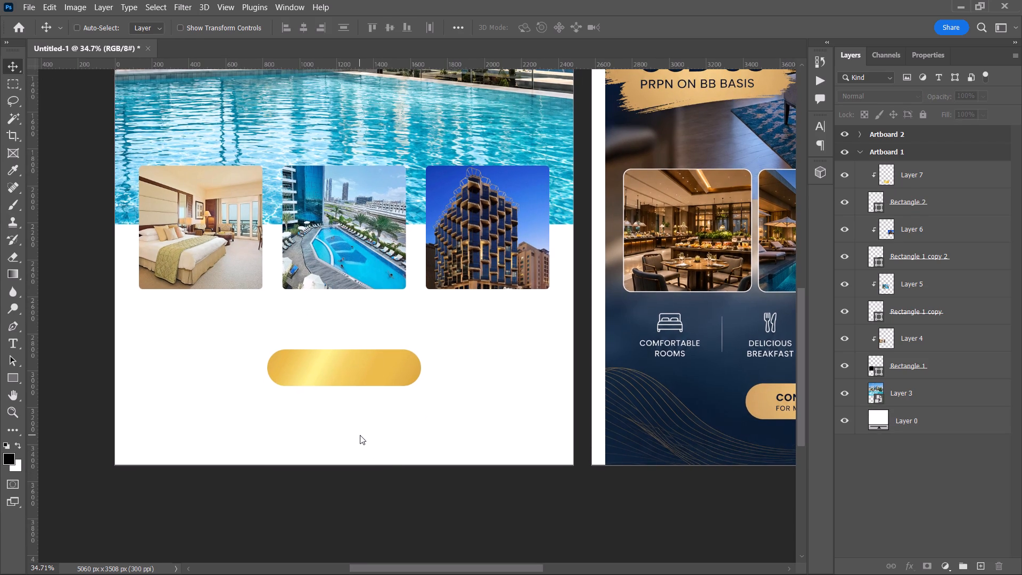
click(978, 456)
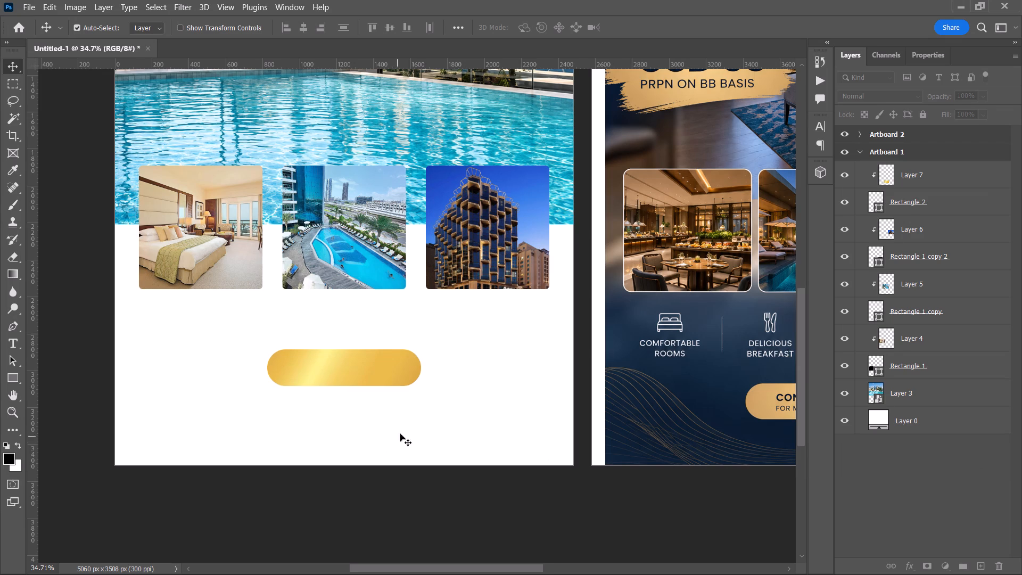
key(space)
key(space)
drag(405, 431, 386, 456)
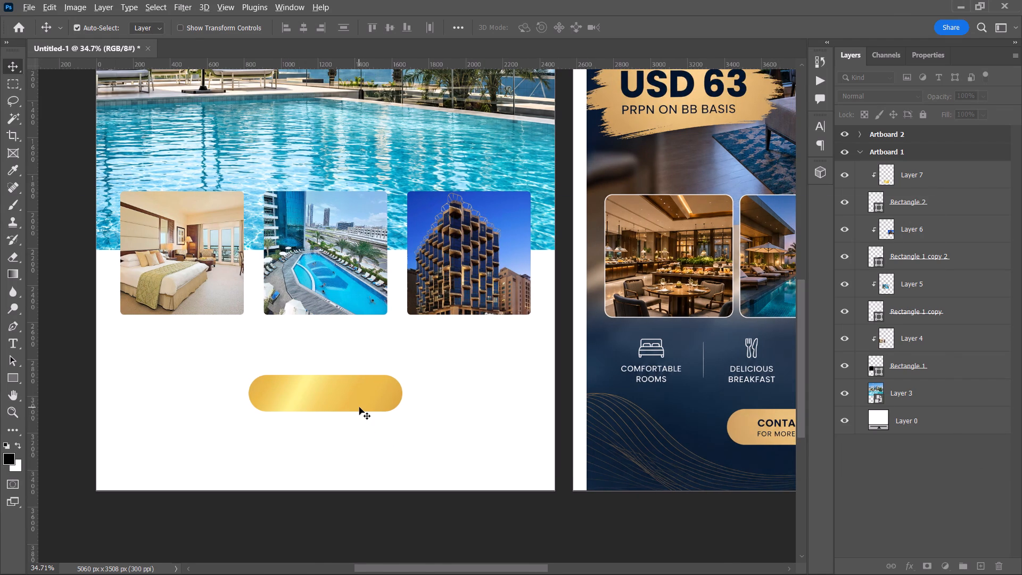
Switch to Chrome, close the gold gradient search, and download the small bold double-chevron "Right" icon free from Flaticon's right swipe results.
key(alt+Tab)
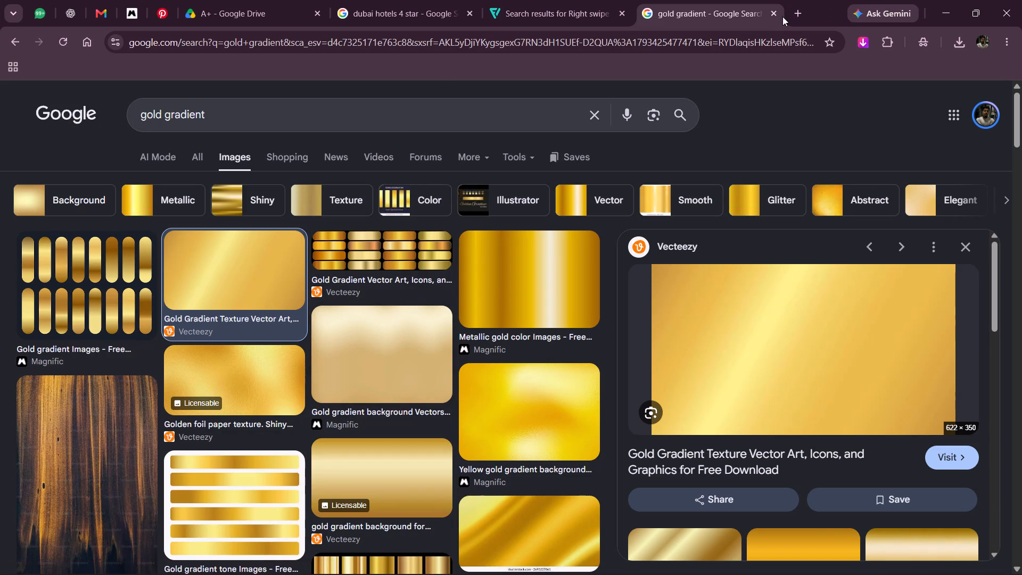
click(777, 15)
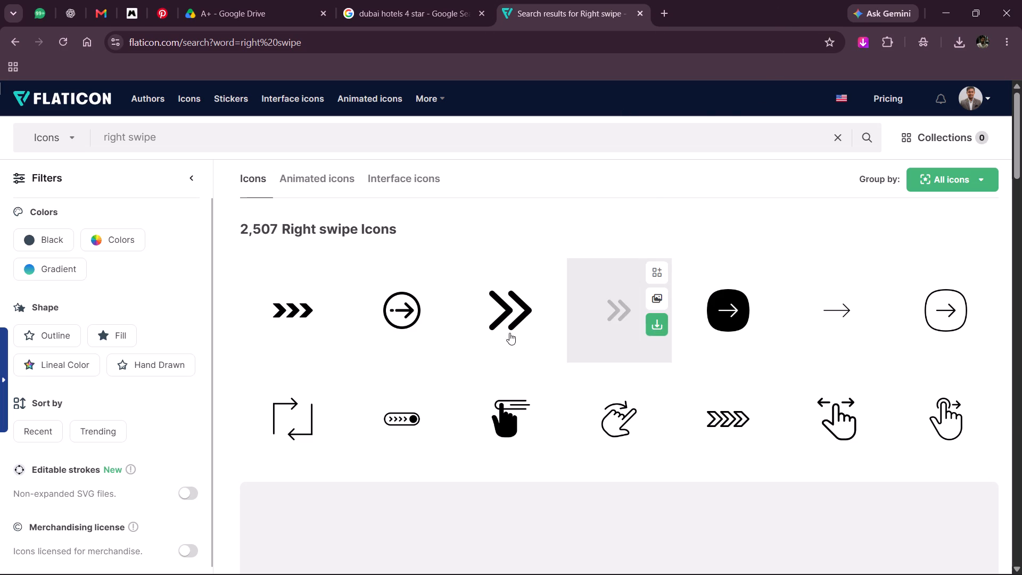
key(alt+Tab)
key(alt+Tab)
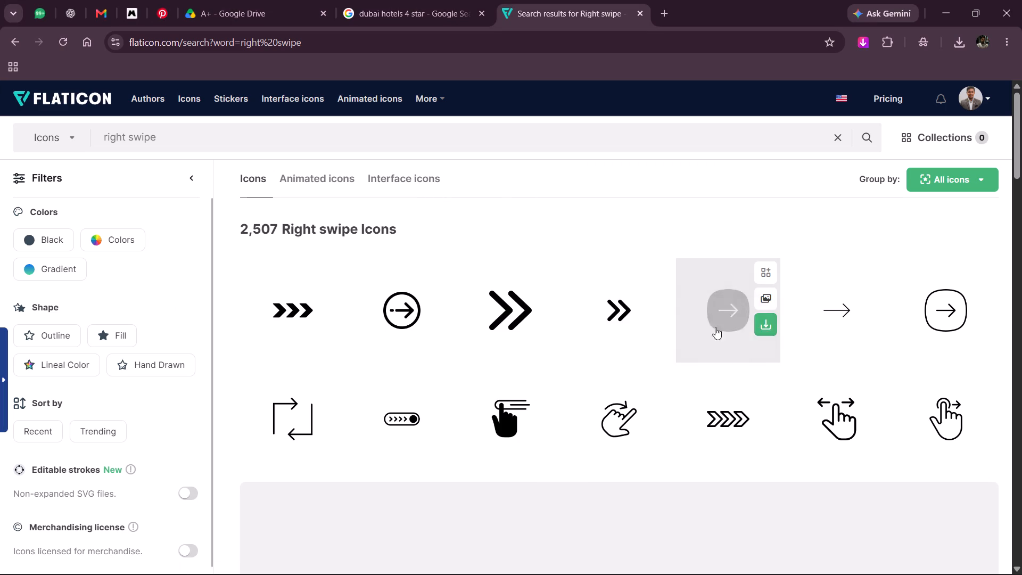
click(657, 320)
click(641, 400)
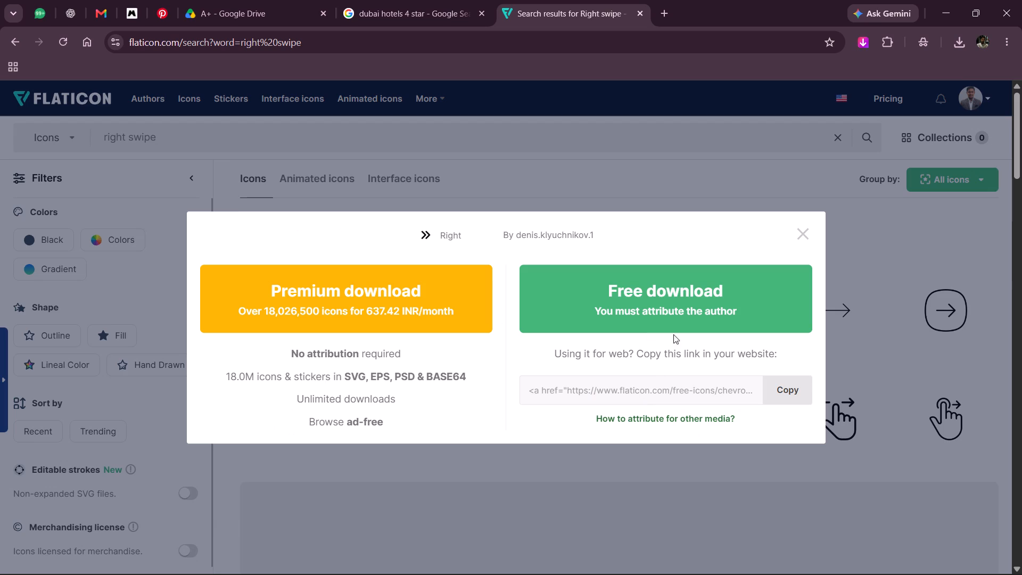
click(646, 314)
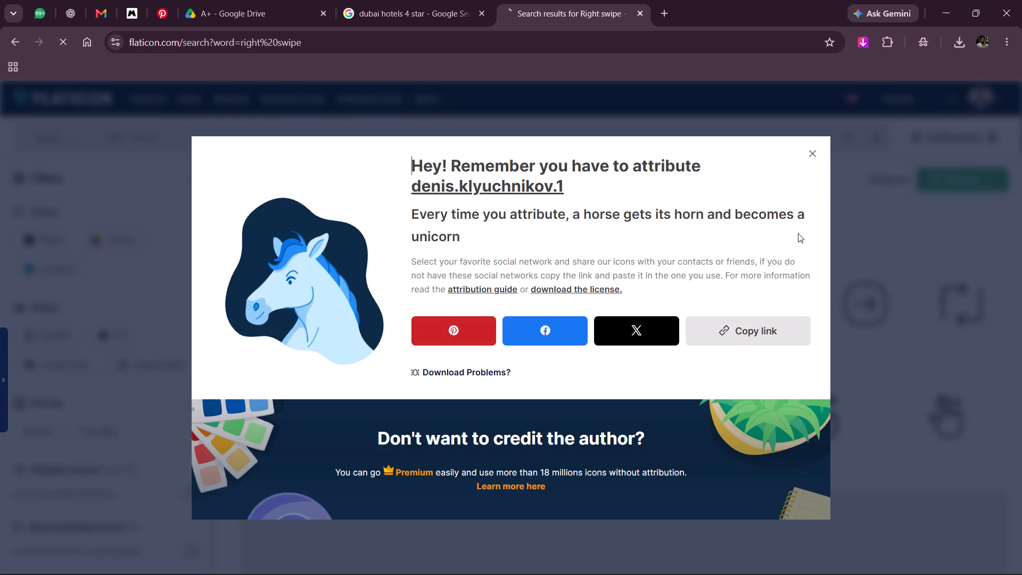
click(809, 152)
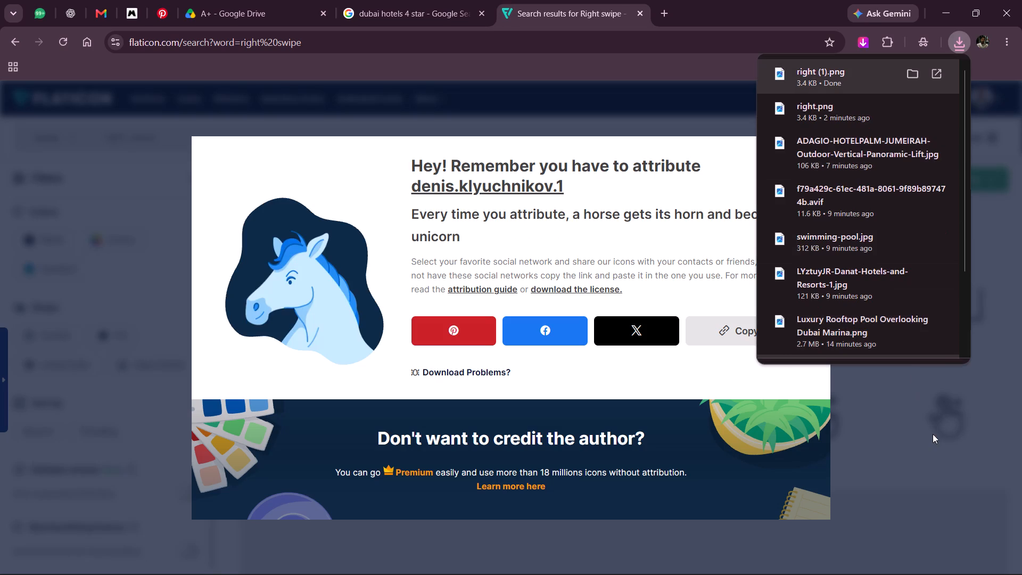
click(933, 434)
click(814, 150)
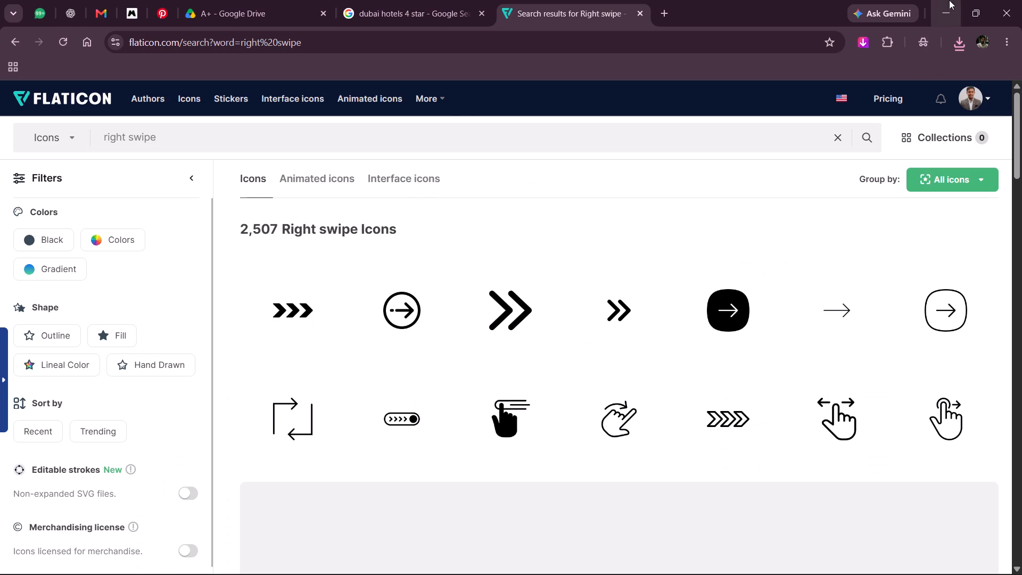
click(943, 1)
Back in Photoshop, capture the words CONTACT US FOR MORE DETAILS from the reference flyer's button with the PowerToys text extractor.
alt+scroll(330, 392, up, 4)
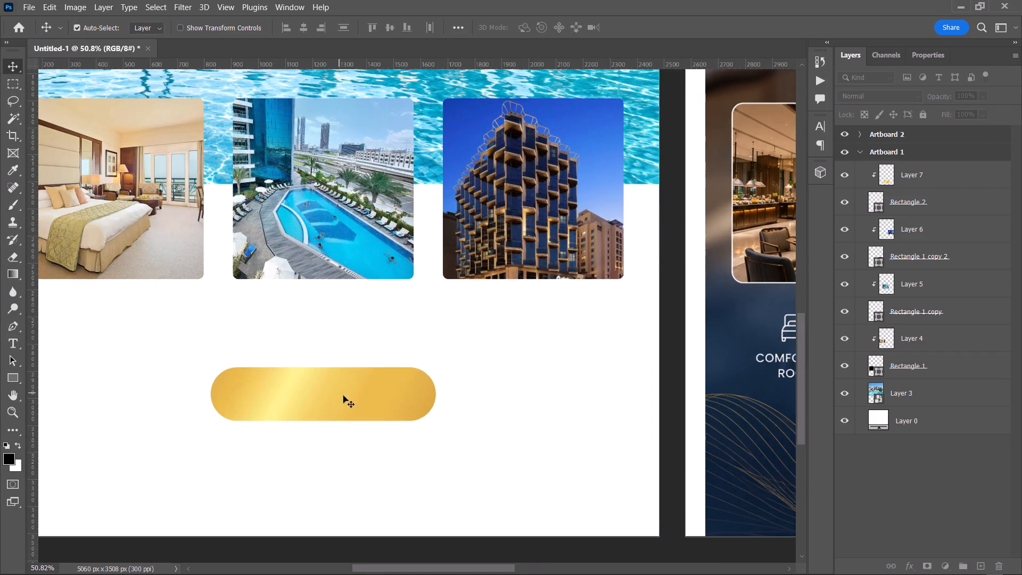
key(space)
key(space)
key(space)
key(space)
key(space)
key(space)
key(space)
key(space)
key(space)
key(space)
key(space)
key(space)
key(space)
key(space)
key(space)
key(space)
key(space)
key(space)
key(space)
key(space)
drag(382, 398, 0, 386)
drag(564, 488, 431, 453)
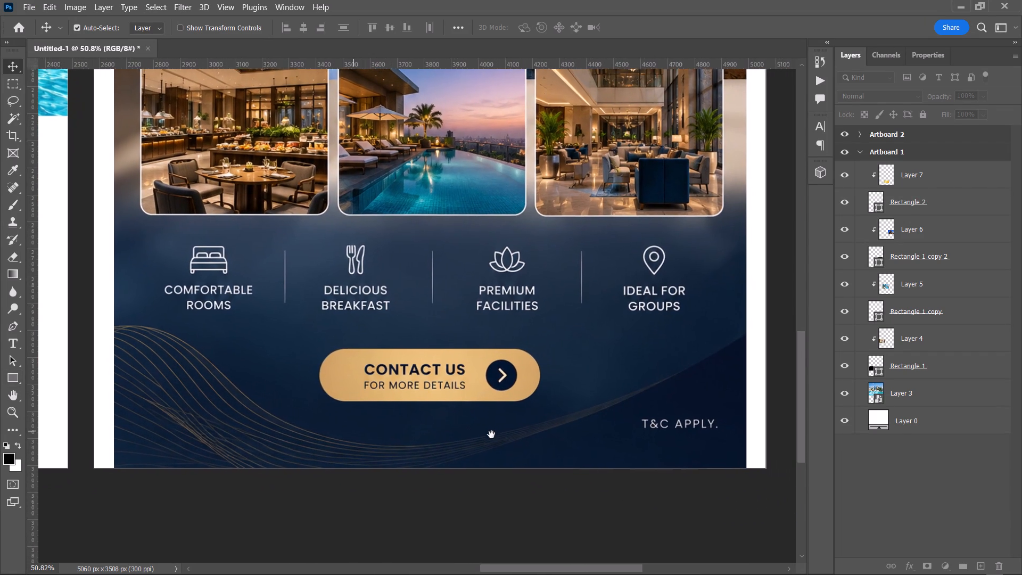
key(alt+t)
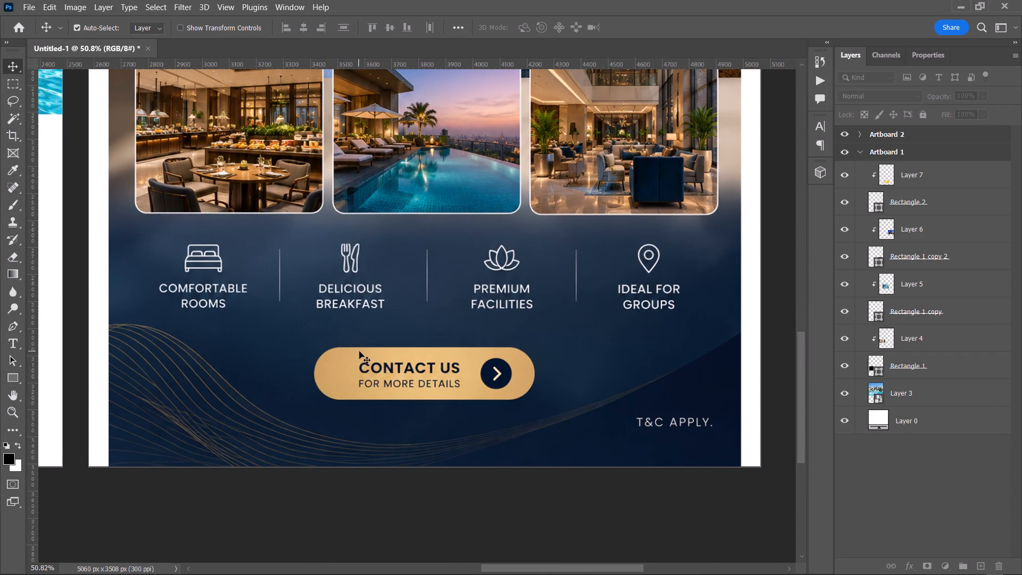
key(alt+t)
drag(344, 349, 472, 395)
Add the extracted two-line text CONTACT US / FOR MORE DETAILS as a type layer on the gold pill on Artboard 1.
key(space)
key(space)
key(space)
key(space)
key(space)
key(space)
key(space)
key(space)
key(space)
key(space)
key(space)
key(space)
key(space)
key(space)
key(space)
key(space)
key(space)
key(space)
key(space)
drag(405, 391, 609, 387)
drag(324, 355, 318, 388)
key(t)
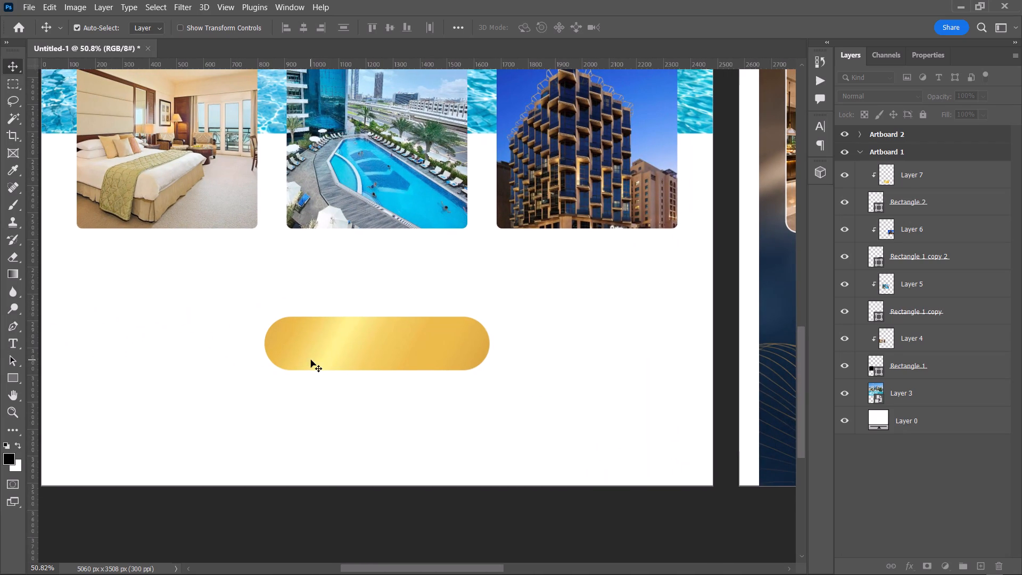
click(308, 338)
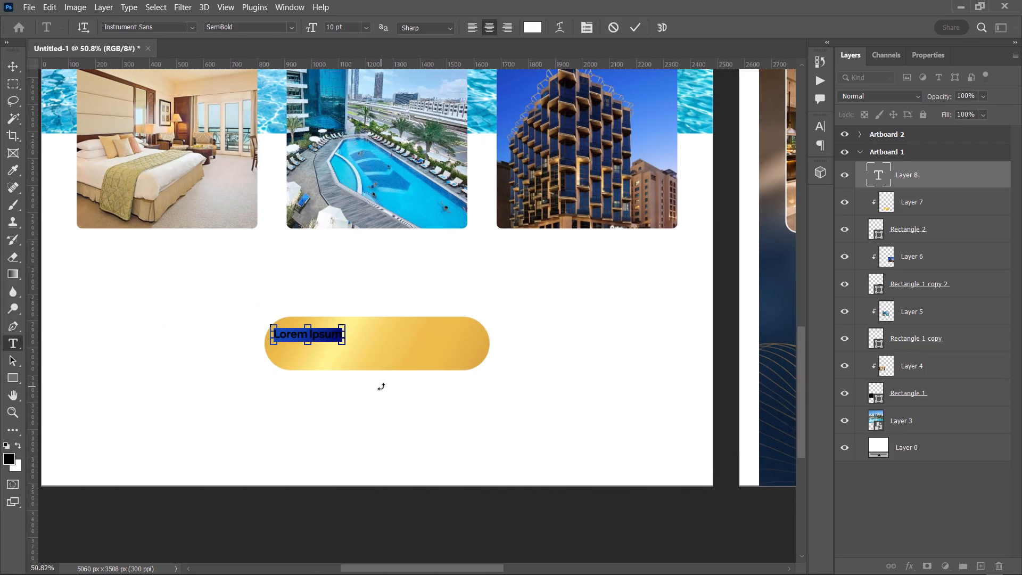
key(ctrl+v)
drag(359, 393, 391, 393)
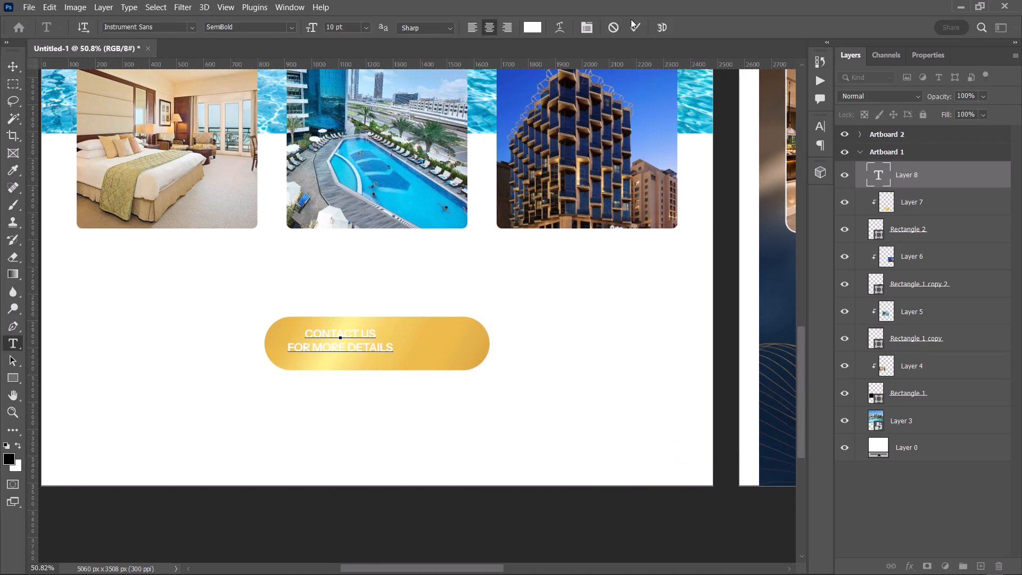
click(628, 19)
click(15, 57)
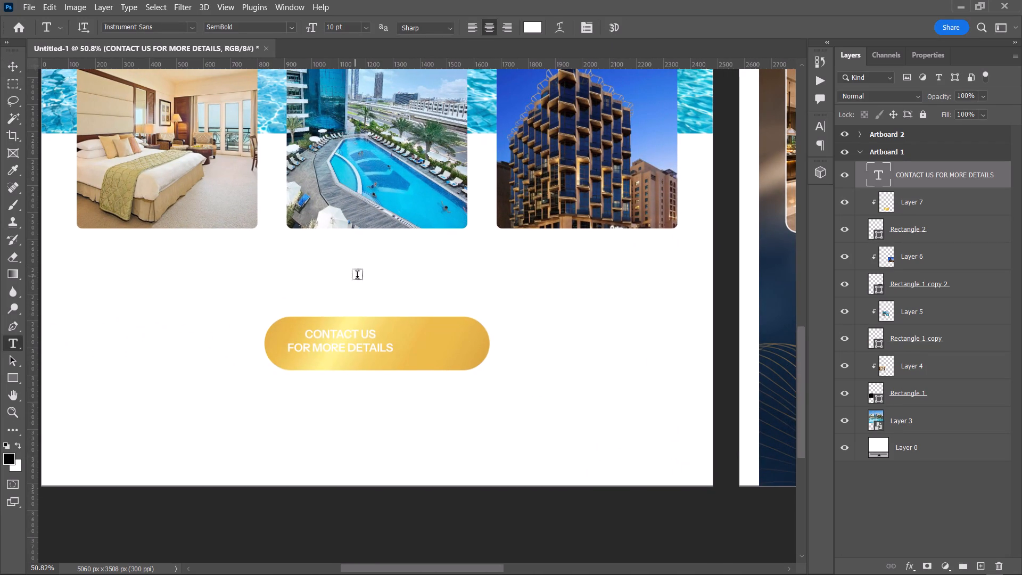
Set the CONTACT US line to 16 pt and shift the text block slightly down and inward on the gold pill.
alt+scroll(345, 318, up, 6)
triple_click(326, 346)
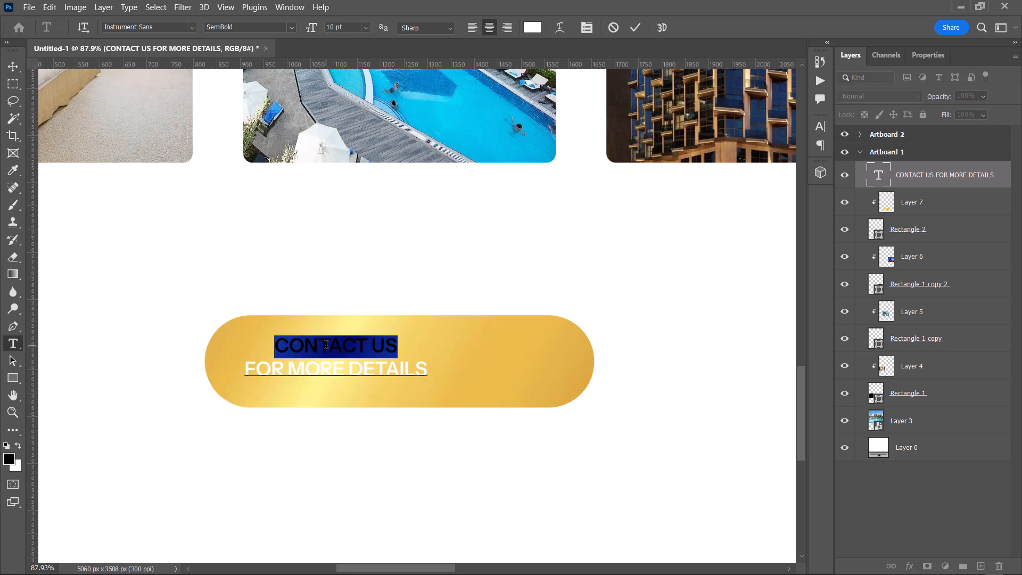
click(821, 127)
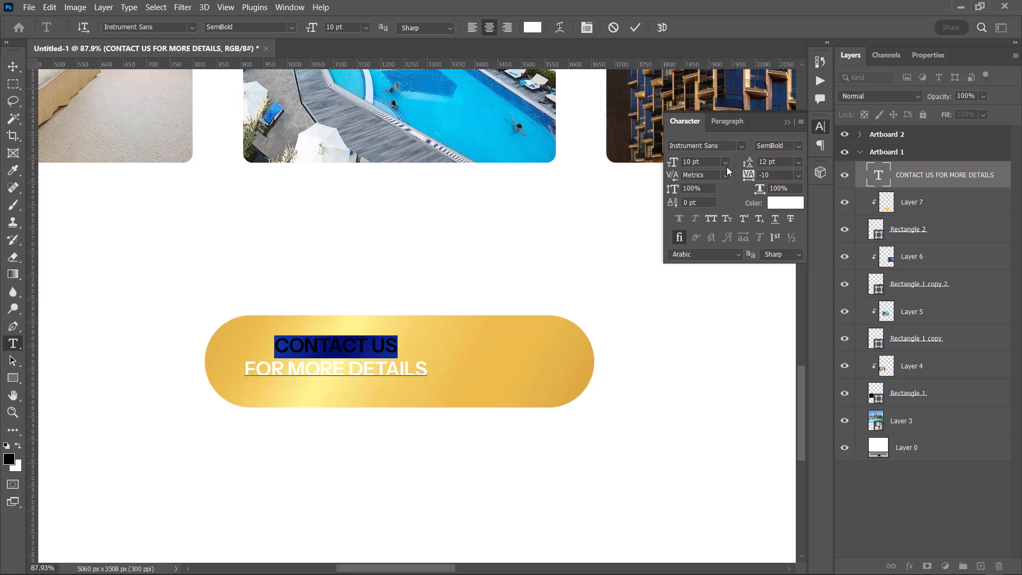
click(727, 167)
click(721, 266)
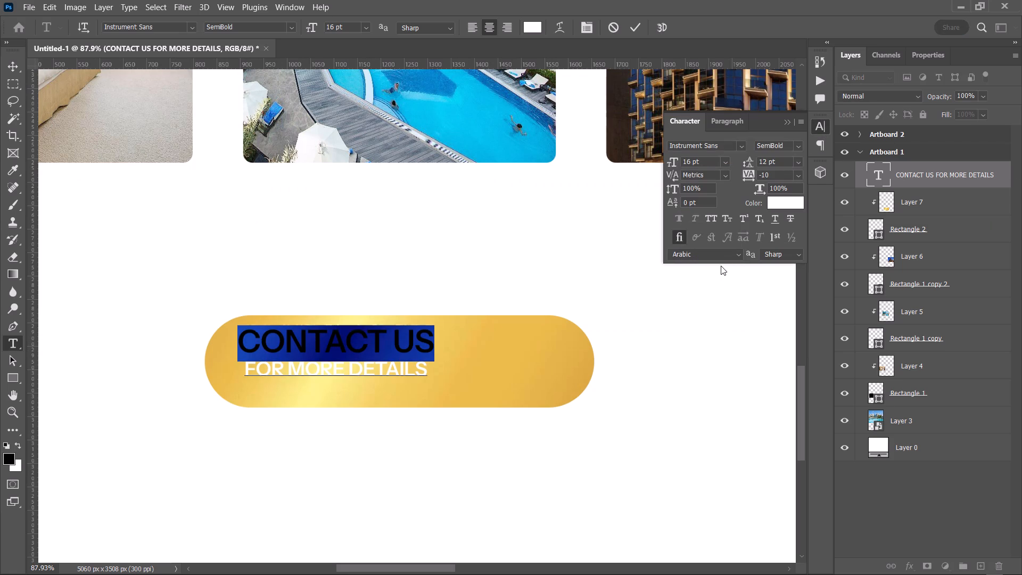
drag(433, 426, 450, 436)
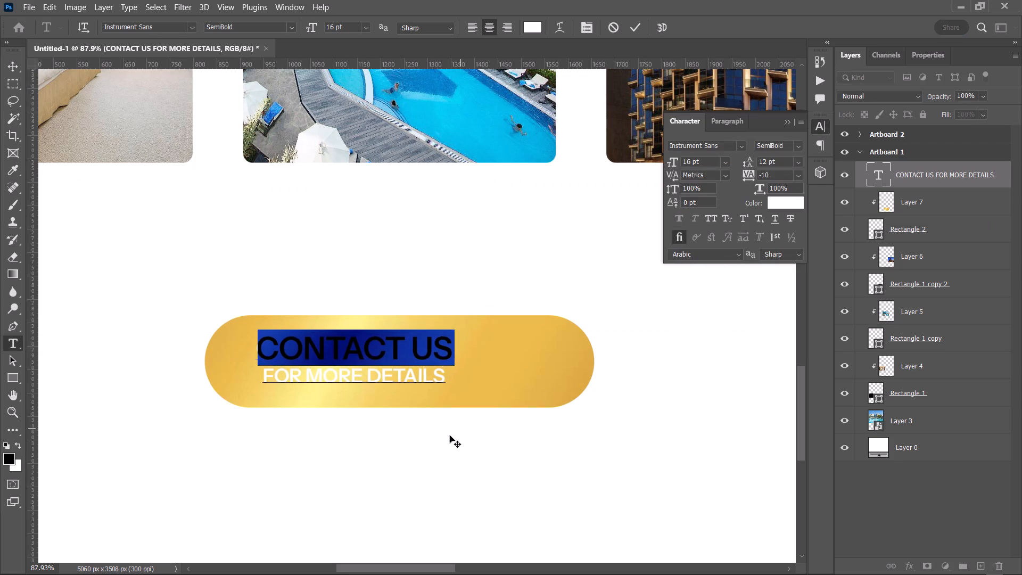
drag(450, 436, 449, 437)
click(631, 21)
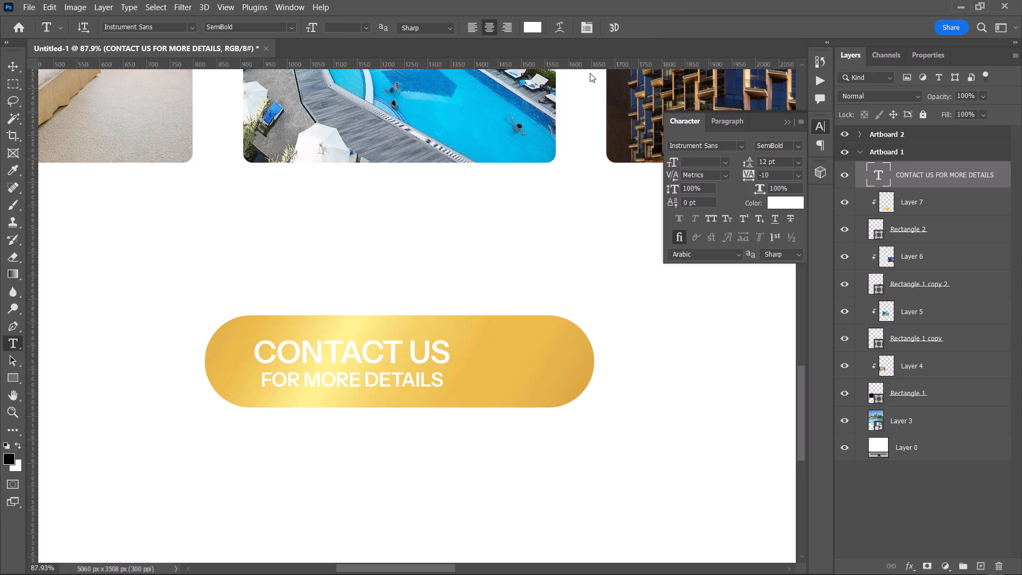
Set the FOR MORE DETAILS line to the Regular weight with tracking of 50.
drag(265, 383, 457, 389)
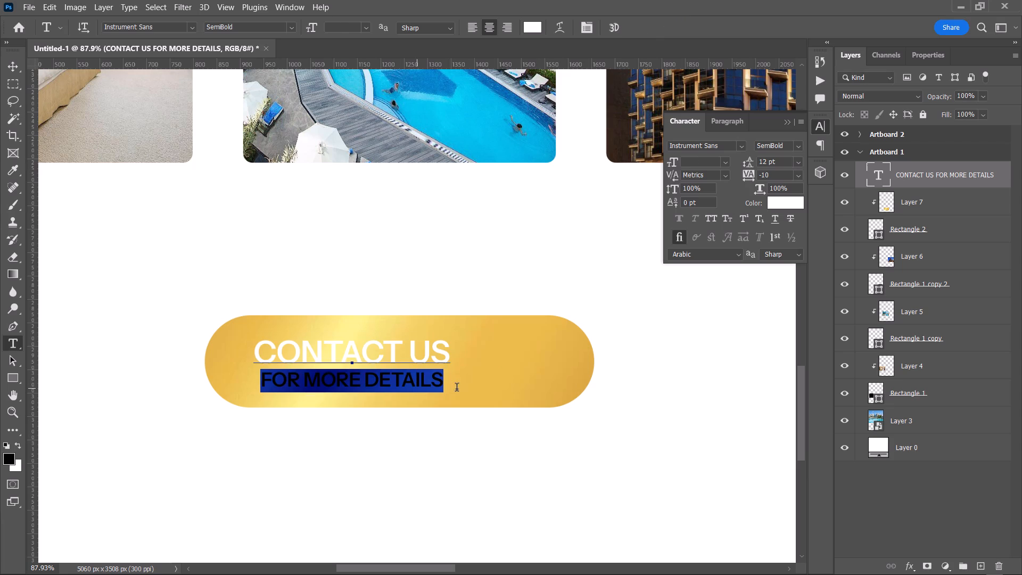
drag(457, 389, 461, 389)
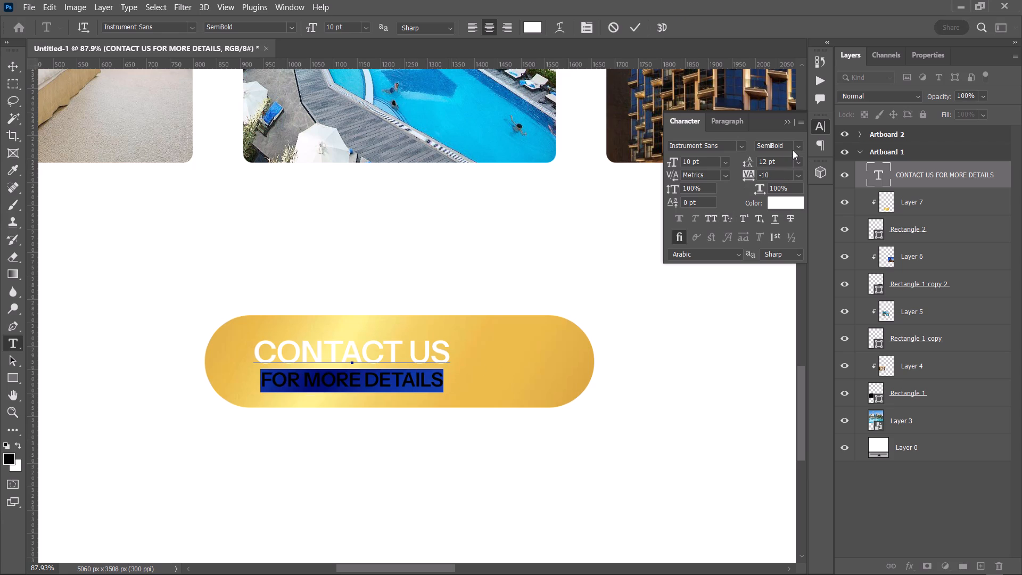
click(798, 144)
click(790, 160)
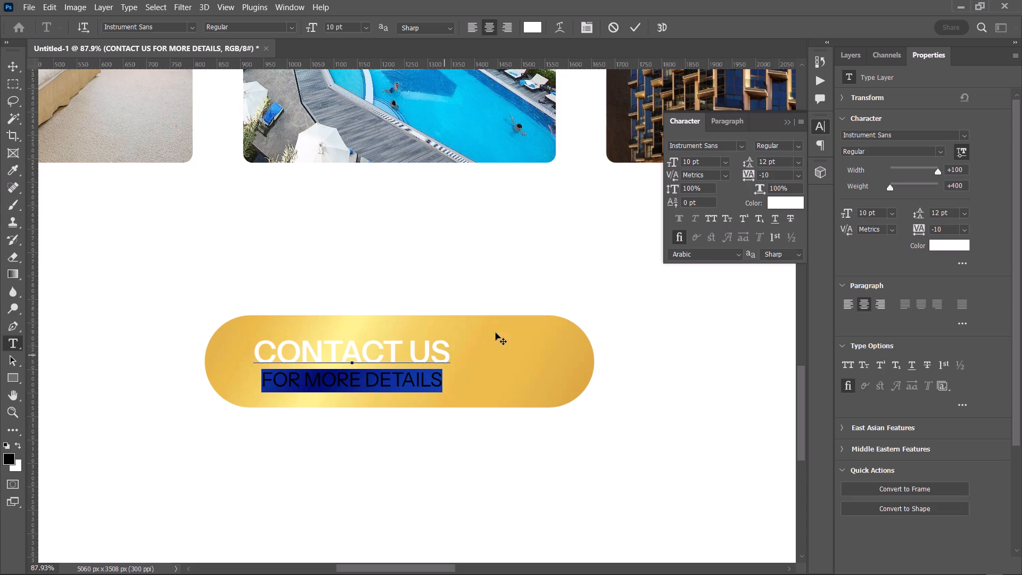
click(774, 178)
scroll(774, 178, up, 3)
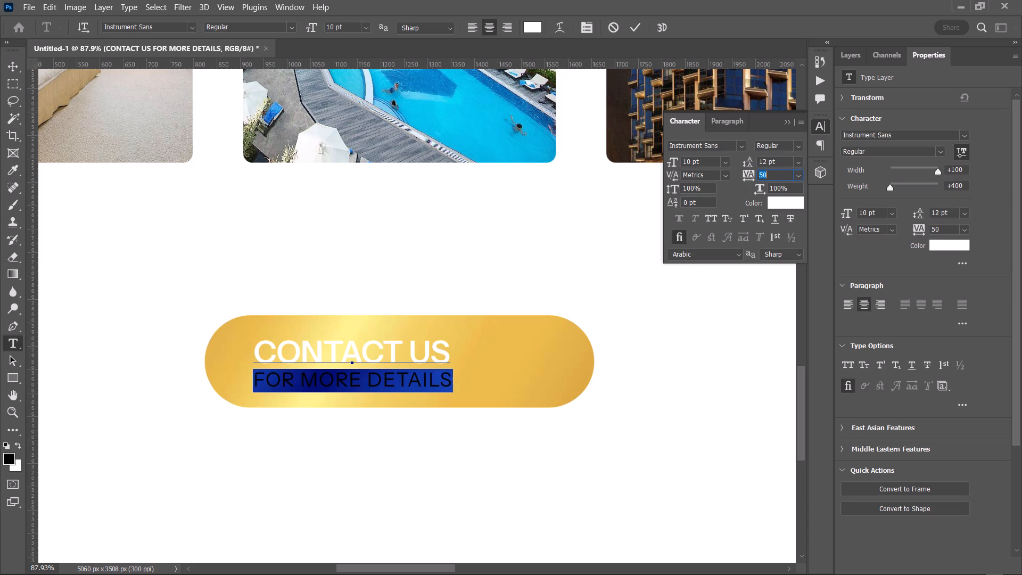
click(634, 24)
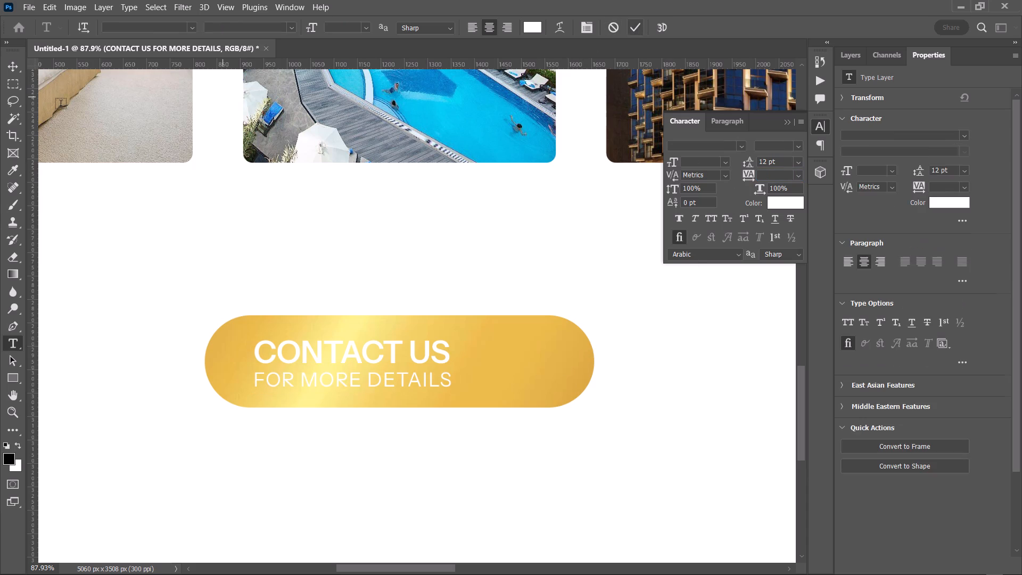
Move the two-line button text slightly upward within the gold pill.
click(8, 61)
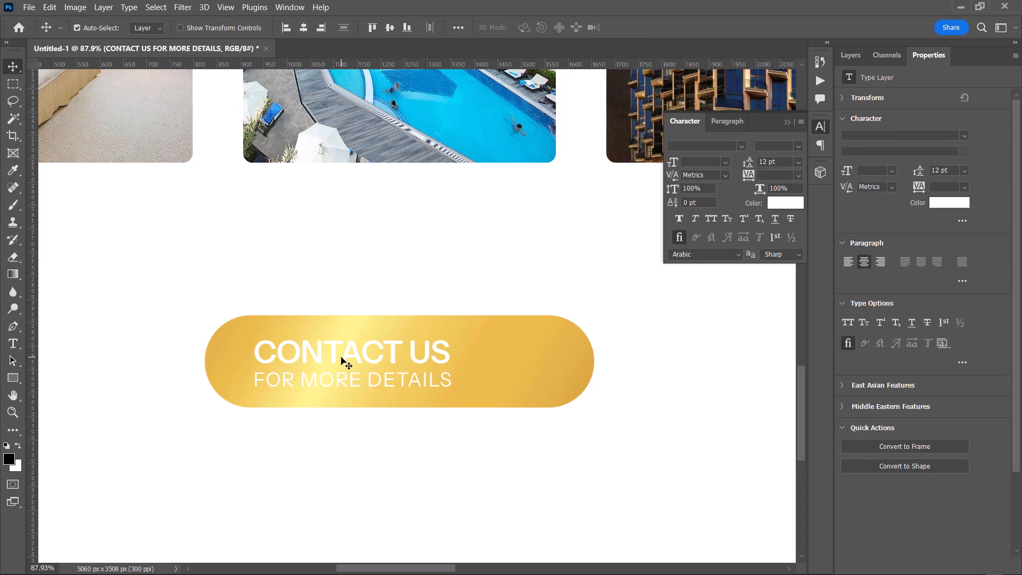
drag(334, 355, 334, 349)
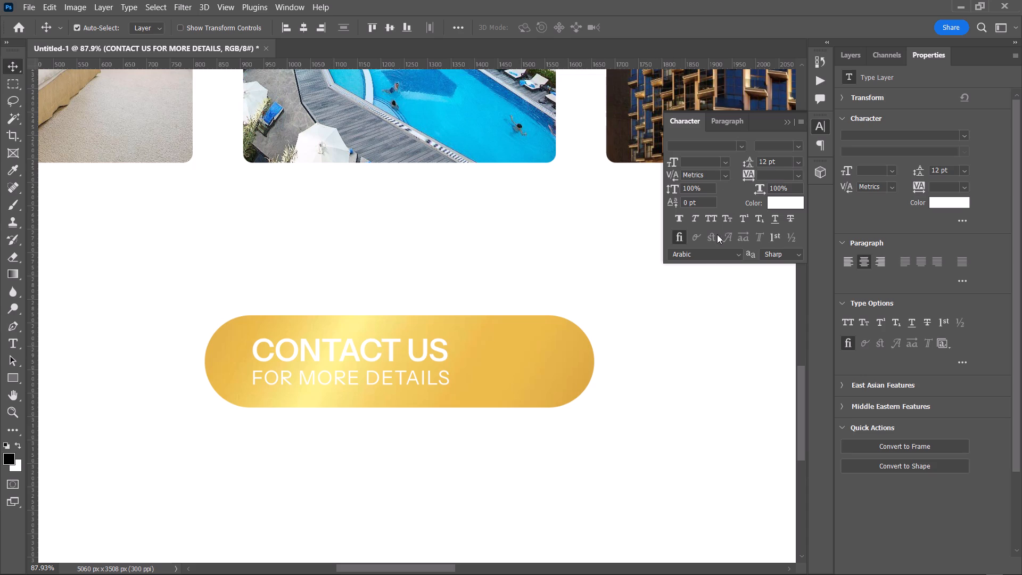
Change the button text colour from white to black.
click(779, 206)
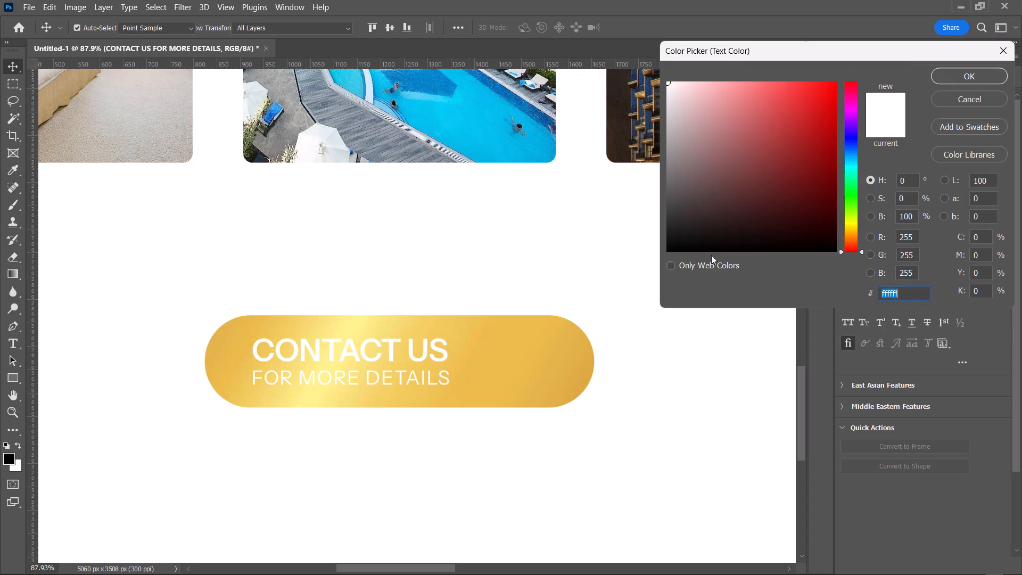
drag(730, 193, 642, 308)
click(939, 78)
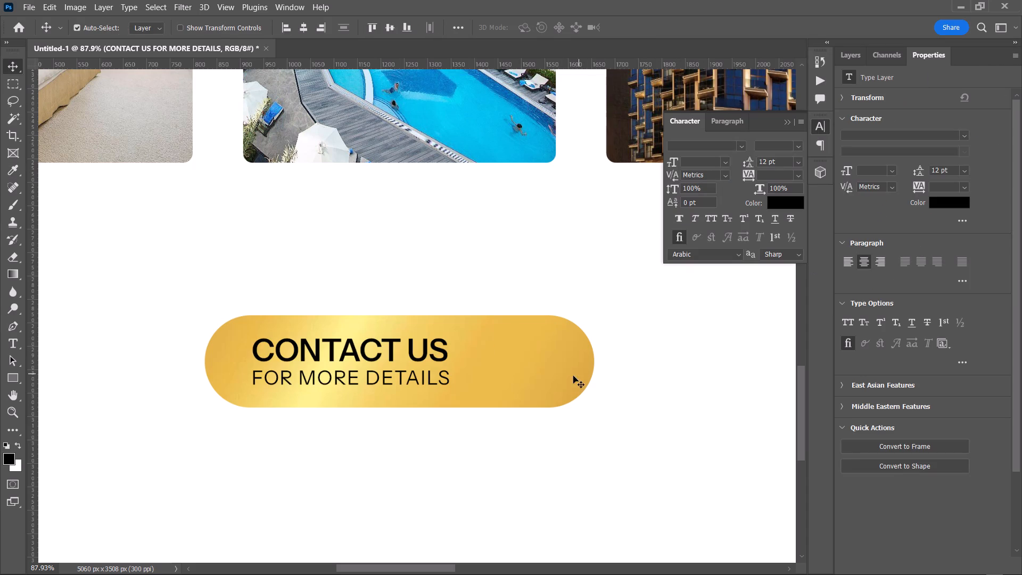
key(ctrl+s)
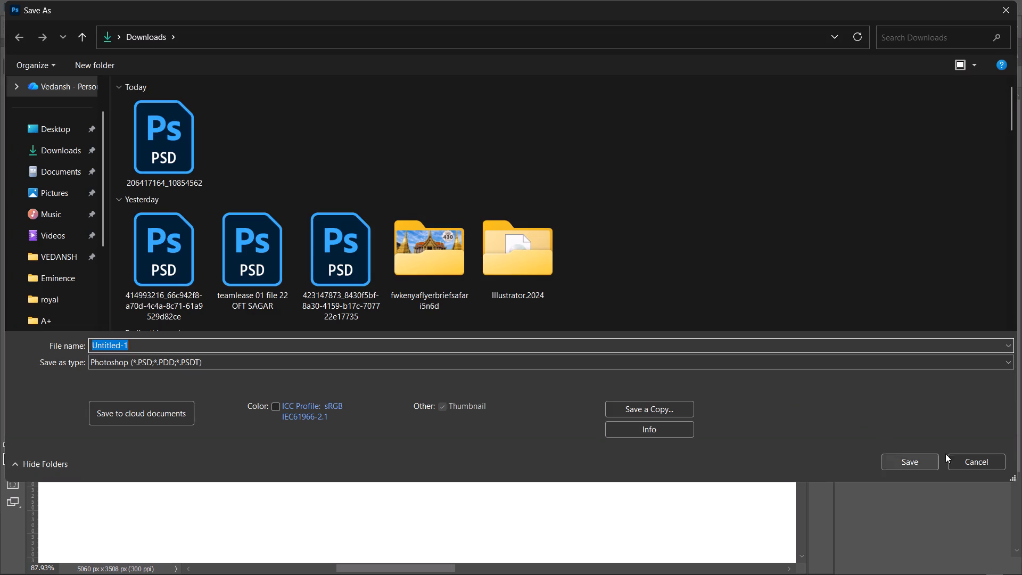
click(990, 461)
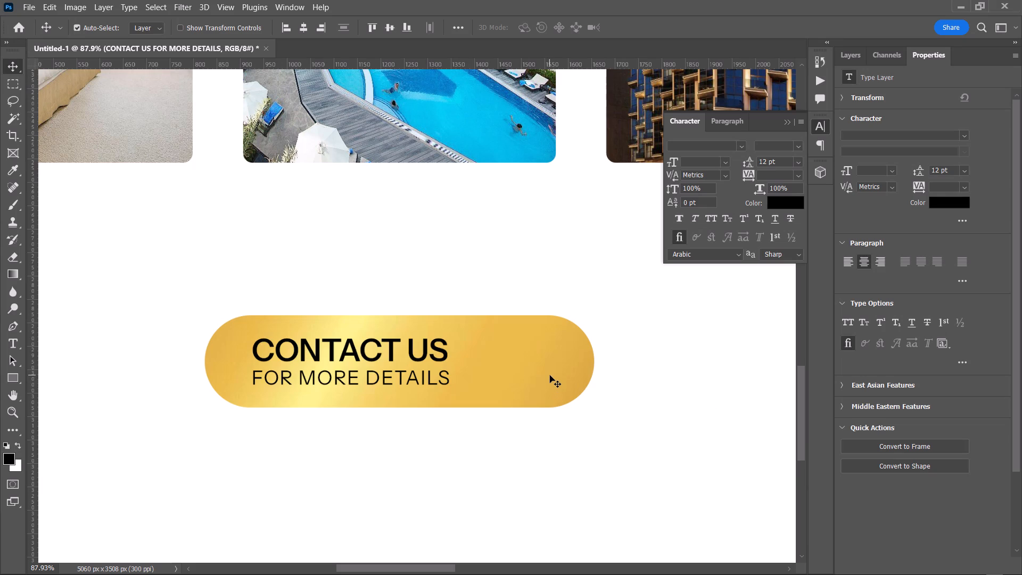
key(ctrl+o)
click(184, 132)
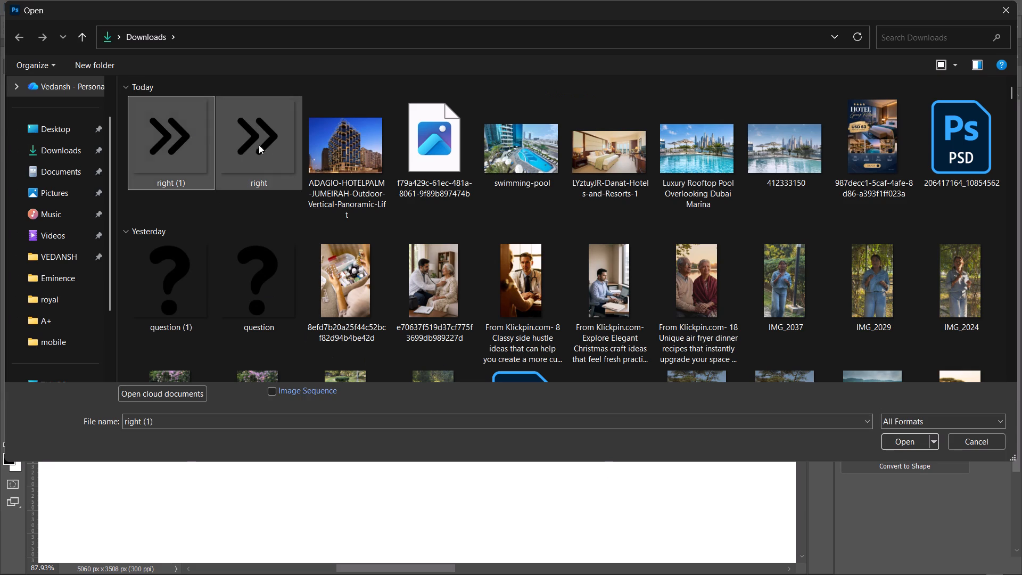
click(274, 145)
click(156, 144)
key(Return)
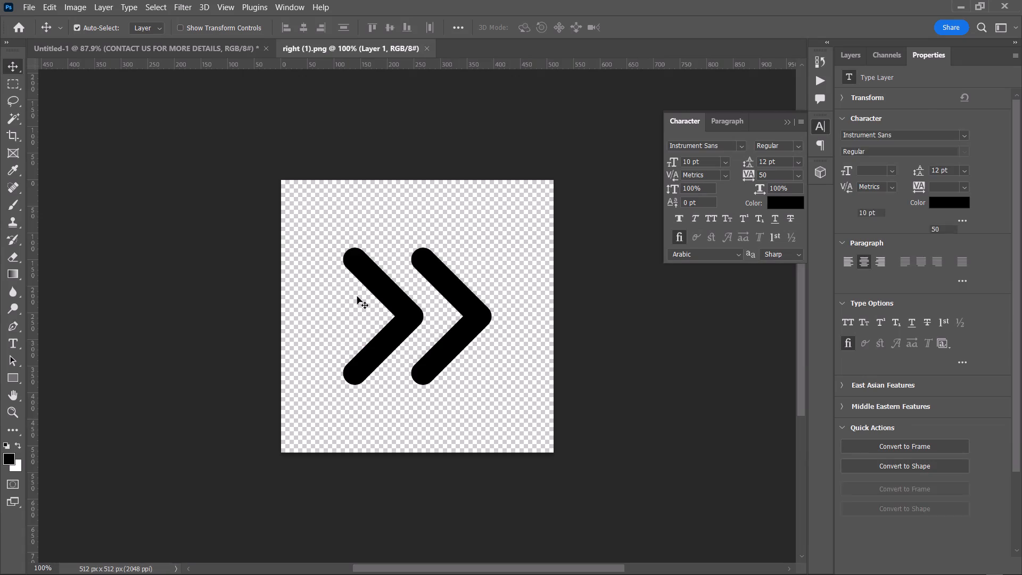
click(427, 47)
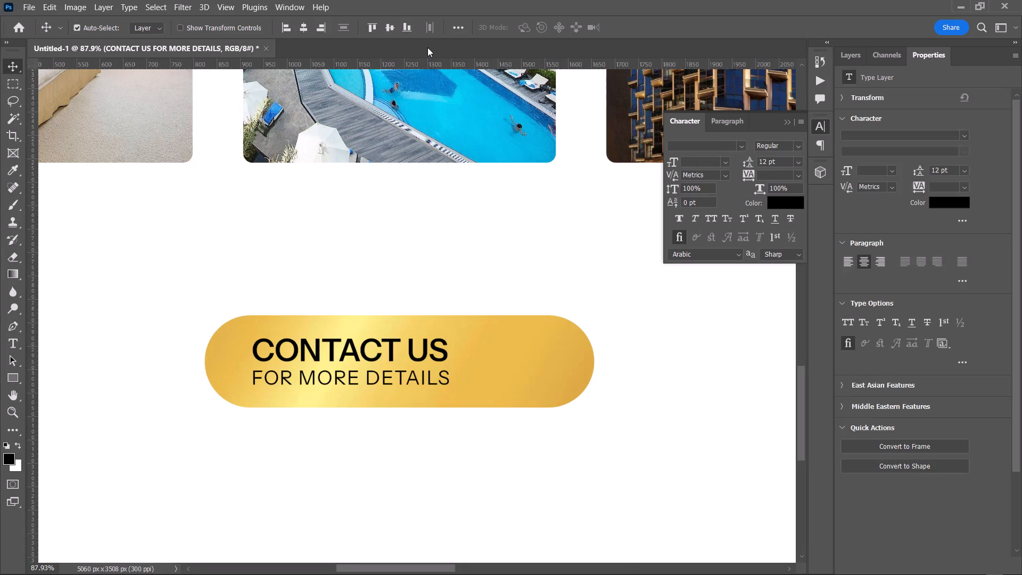
Open the right.png double-arrow image and bring the icon into the flyer over the gold pill's right end.
key(ctrl+o)
double_click(229, 126)
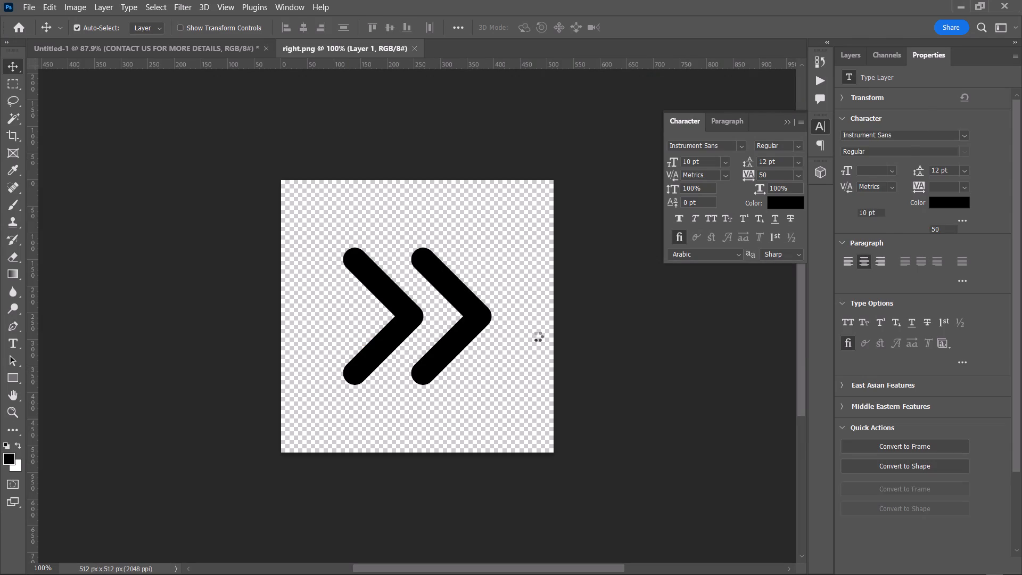
drag(464, 309, 206, 42)
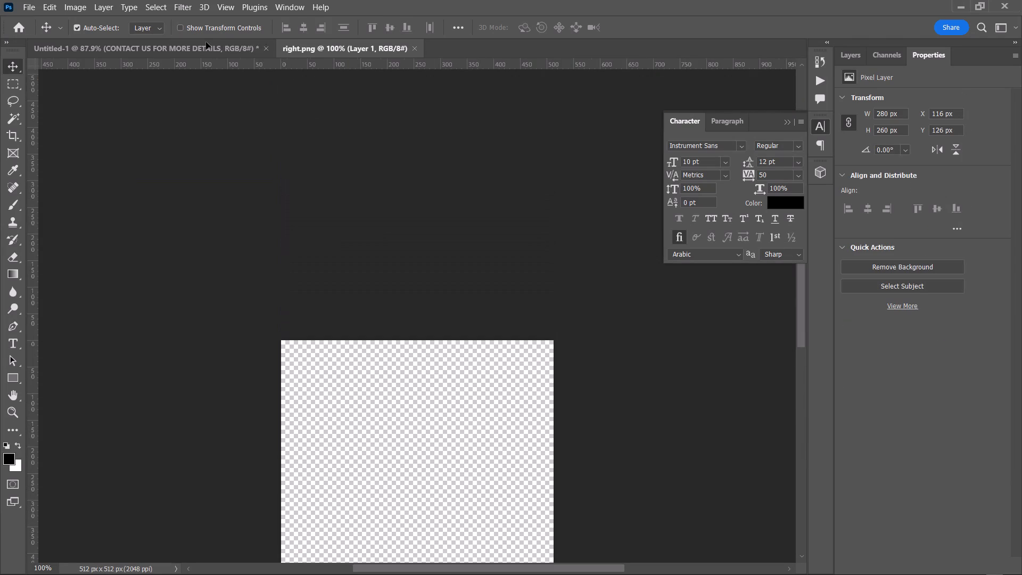
drag(206, 42, 522, 377)
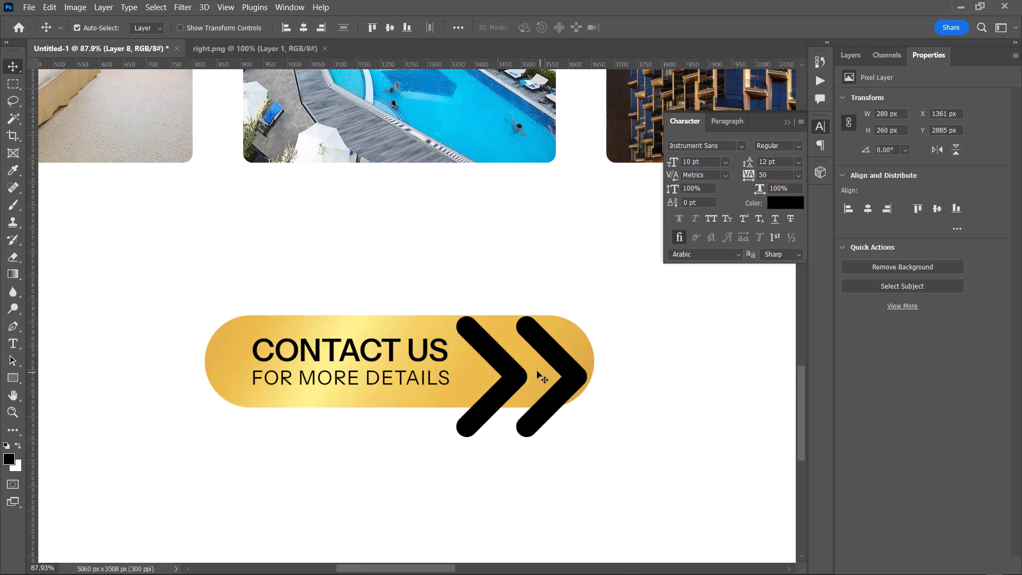
Convert the double-arrow icon layer, Layer 8, to a smart object.
key(ctrl+t)
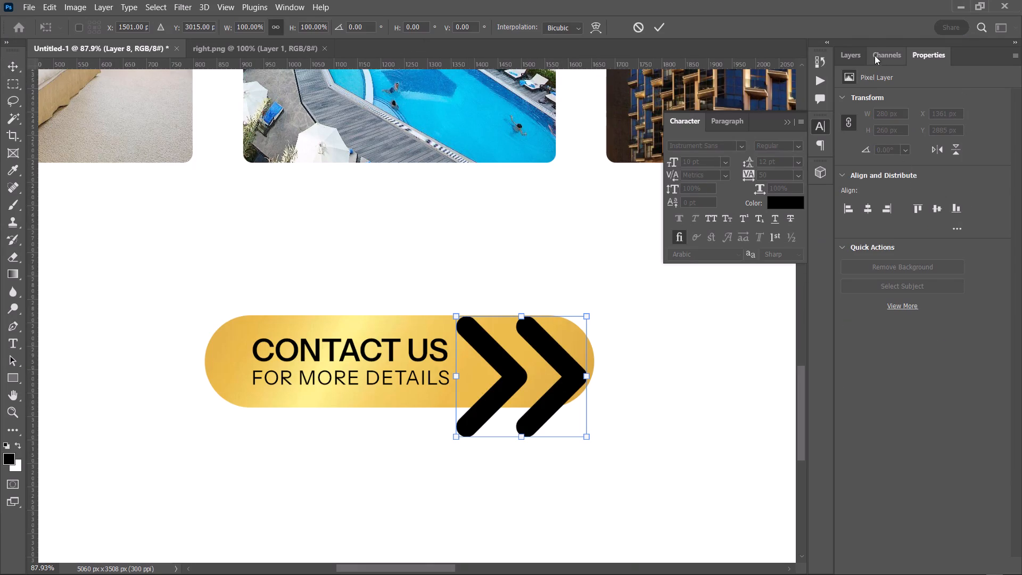
click(858, 52)
right_click(957, 184)
right_click(953, 180)
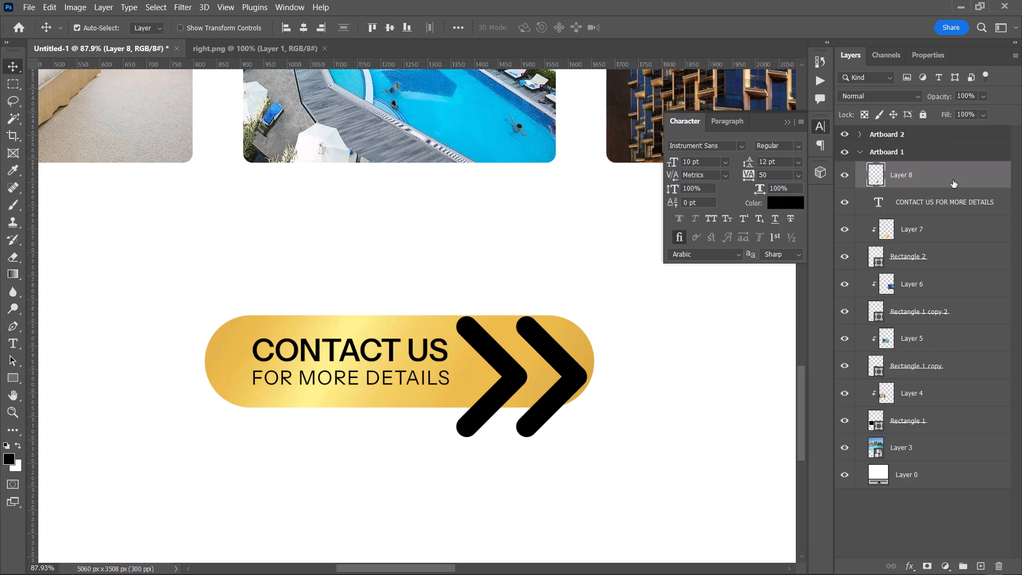
click(886, 204)
Scale the double-arrow icon to about 36% and place it inside the gold pill beside the text.
key(ctrl+t)
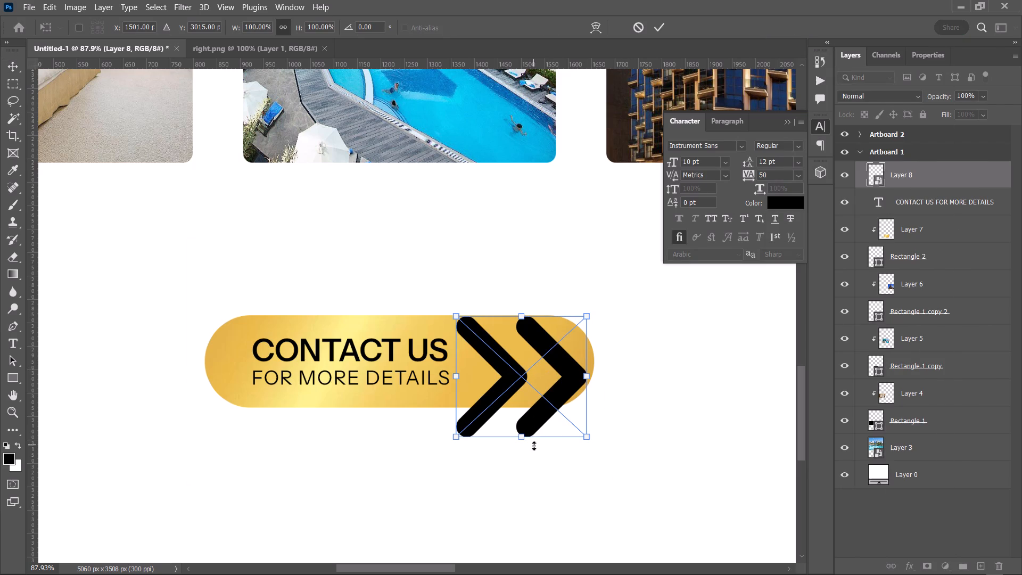
drag(524, 439, 537, 377)
drag(535, 347, 534, 359)
drag(522, 392, 524, 378)
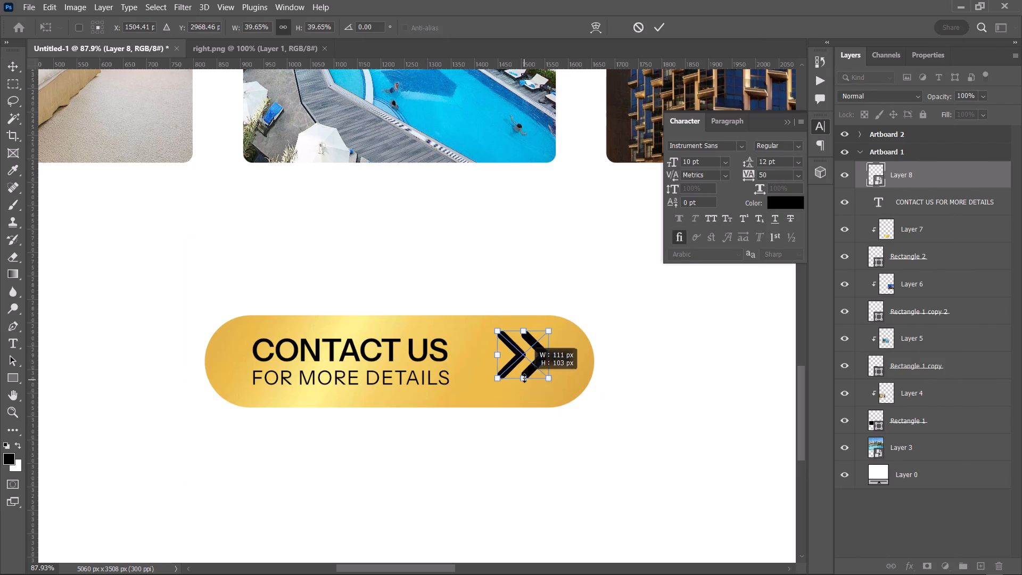
drag(524, 378, 524, 376)
drag(530, 353, 526, 364)
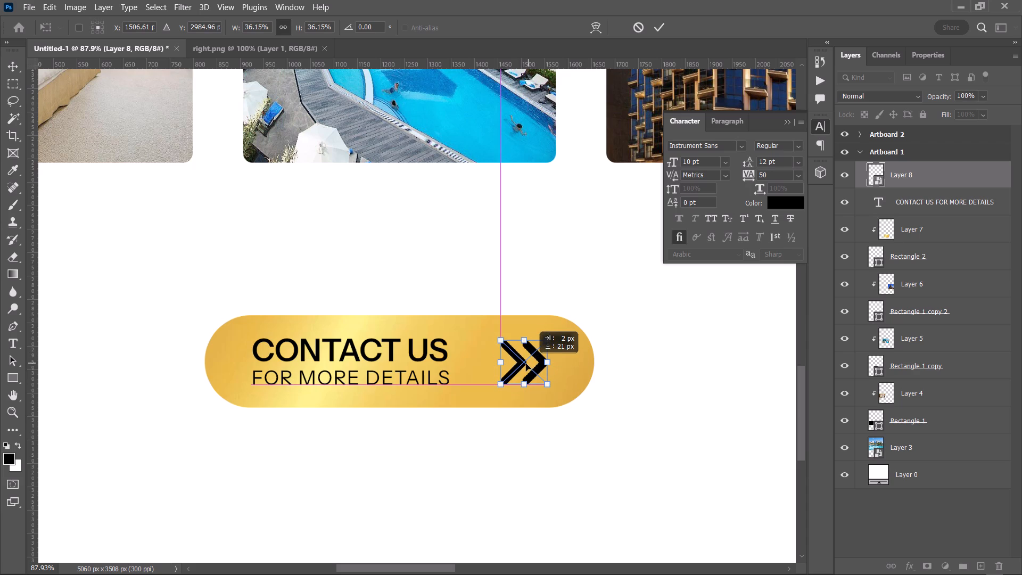
drag(526, 364, 530, 365)
click(654, 25)
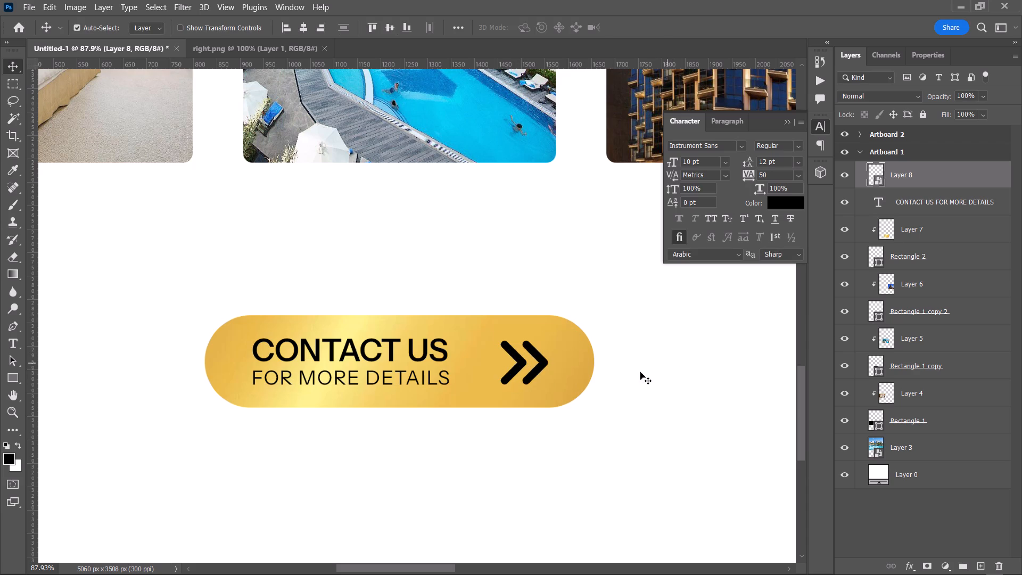
Reduce the double-arrow icon to about 24% scale and centre it vertically in the gold pill.
alt+scroll(405, 395, up, 2)
click(568, 355)
key(ctrl+t)
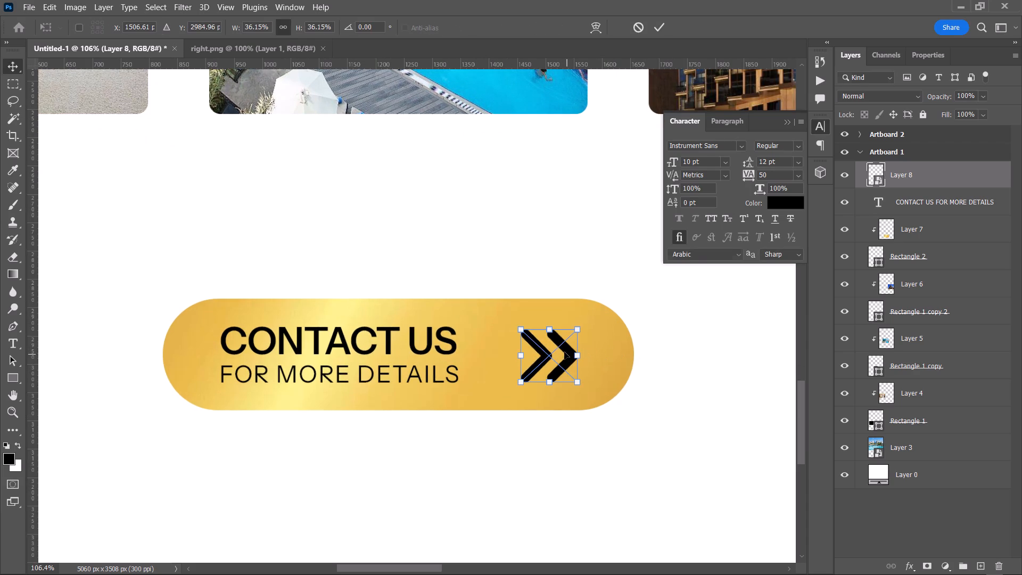
drag(552, 332, 548, 350)
drag(544, 374, 545, 374)
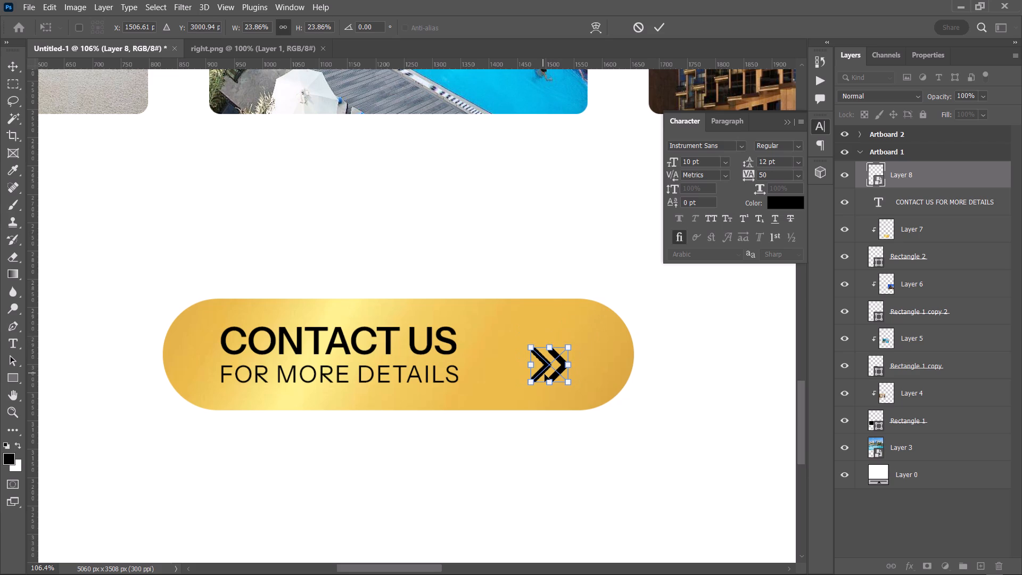
drag(545, 374, 546, 367)
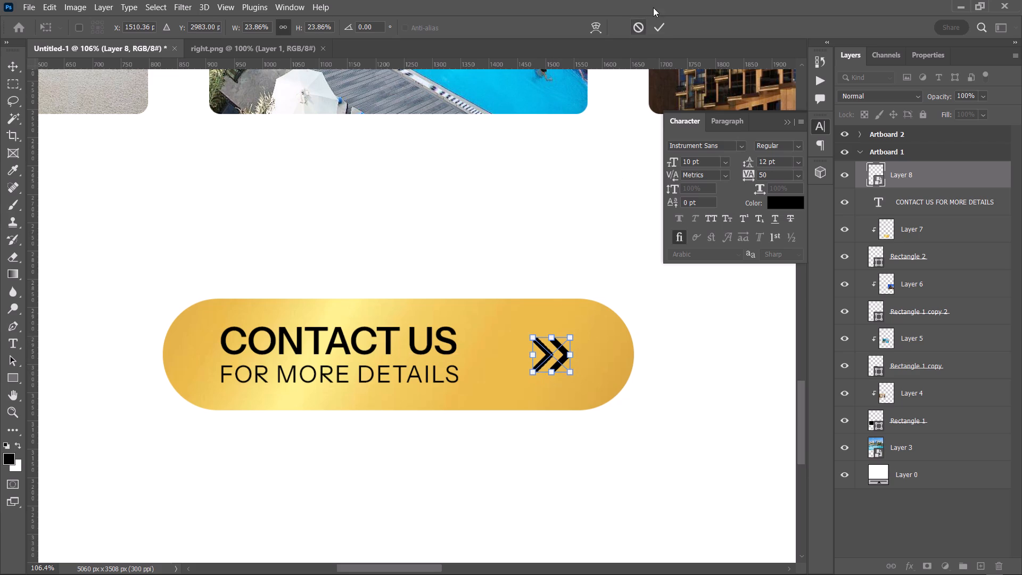
click(658, 28)
Move the two-line button text and the double-arrow icon closer together within the gold pill.
drag(428, 344, 449, 344)
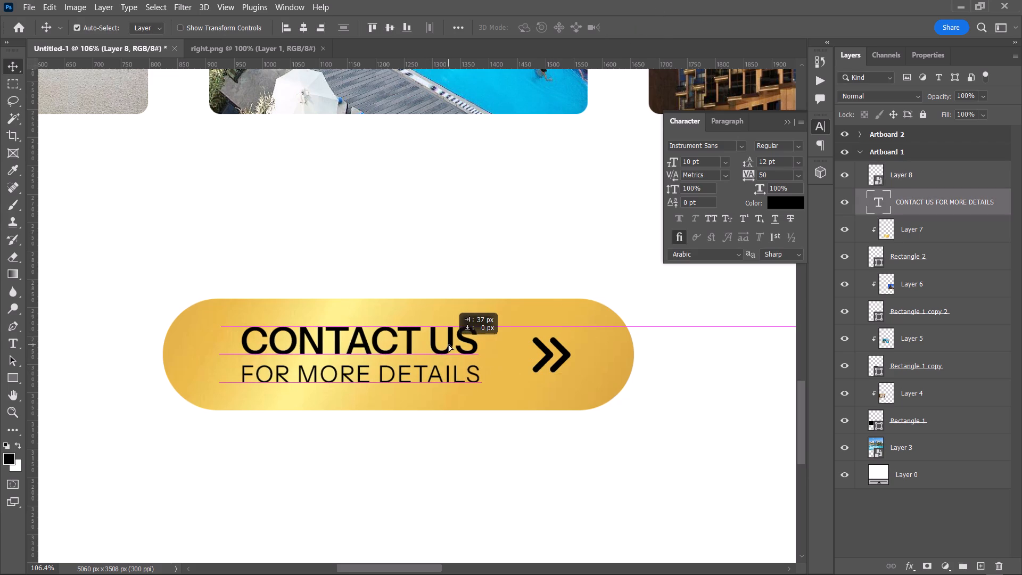
drag(449, 344, 443, 344)
drag(551, 349, 539, 351)
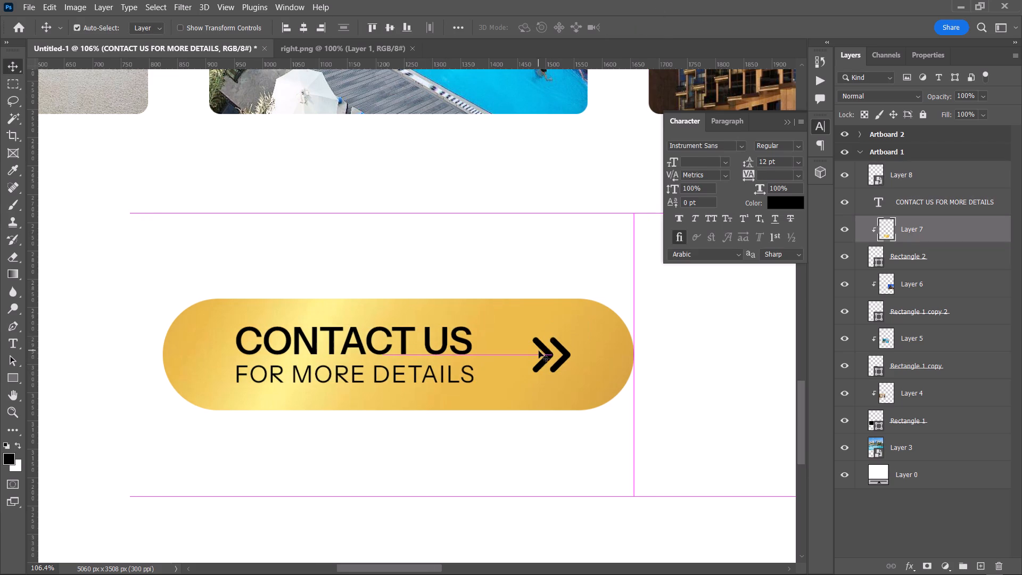
drag(546, 353, 534, 355)
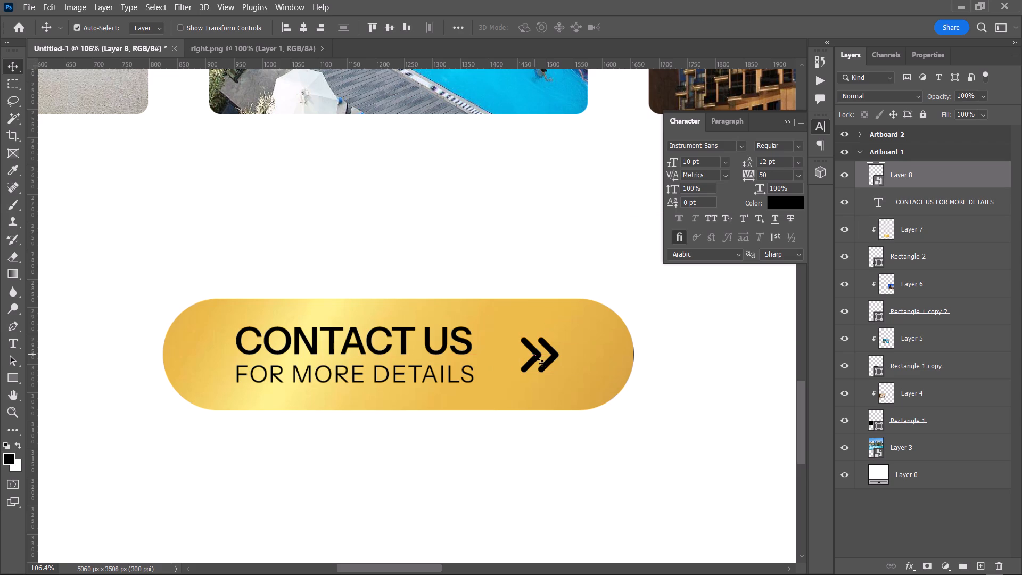
Shift the gold texture slightly so it covers the pill's right edge.
drag(620, 343, 628, 343)
click(712, 321)
Compare the contact button's size, text and arrow with the button on the reference flyer.
alt+scroll(712, 320, down, 3)
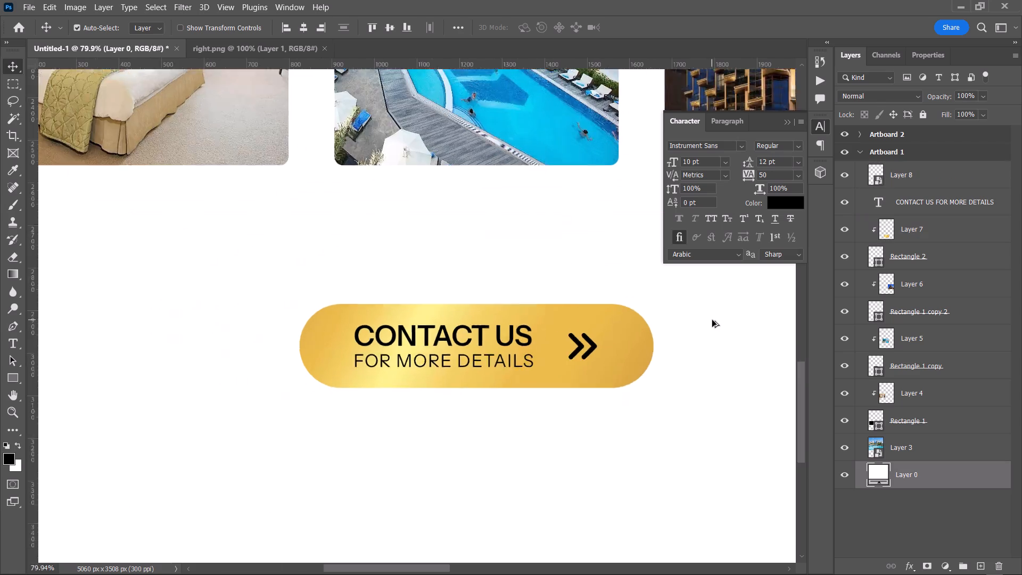
alt+scroll(712, 320, down, 7)
key(space)
key(space)
key(space)
drag(712, 320, 513, 346)
alt+scroll(512, 346, down, 5)
key(space)
key(space)
key(space)
key(space)
key(space)
key(space)
key(space)
key(space)
key(space)
key(space)
key(space)
key(space)
key(space)
key(space)
key(space)
key(space)
key(space)
key(space)
key(space)
key(space)
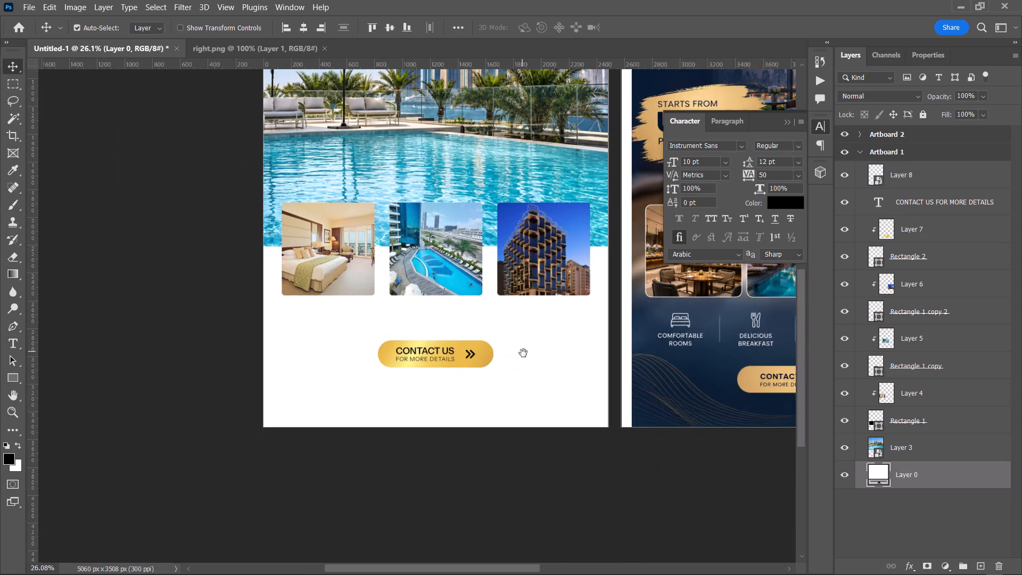
drag(524, 353, 365, 363)
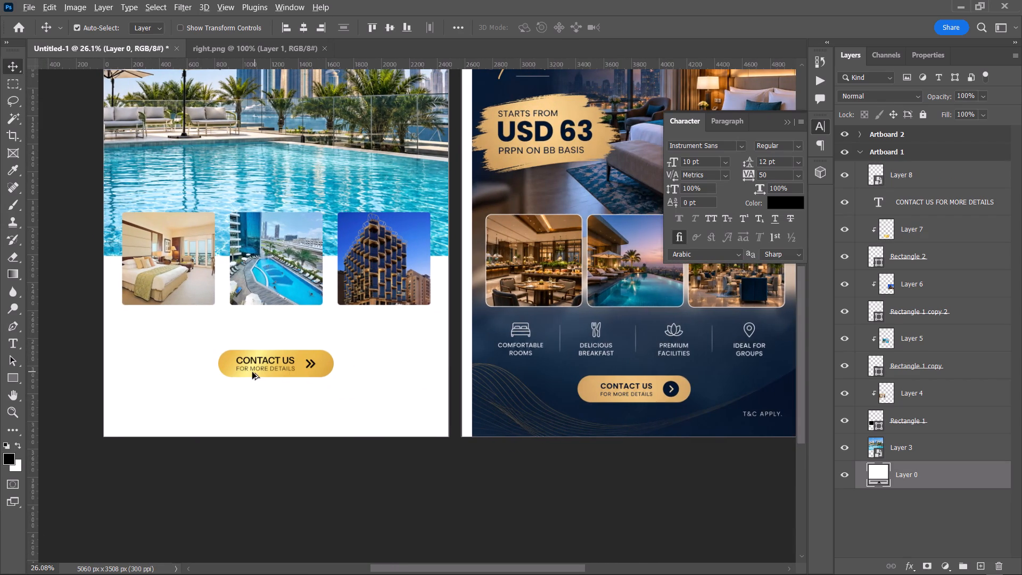
alt+scroll(252, 372, up, 11)
alt+scroll(345, 372, down, 11)
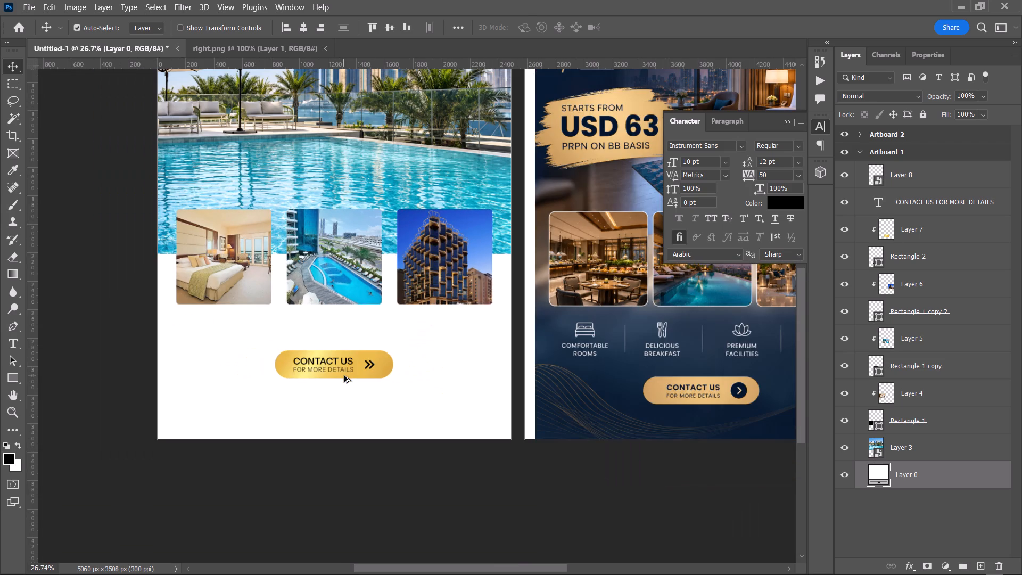
Set the FOR MORE DETAILS line to 9 pt with tracking of 90.
alt+scroll(344, 375, up, 17)
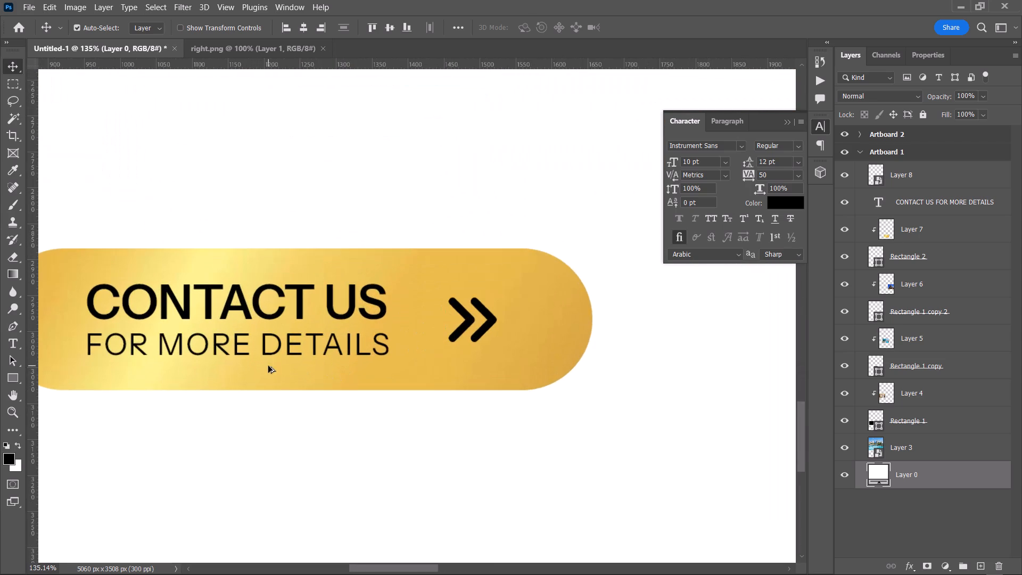
key(space)
key(space)
key(space)
key(space)
key(space)
key(space)
drag(259, 370, 375, 385)
key(t)
drag(206, 357, 512, 356)
click(691, 162)
scroll(693, 162, down, 1)
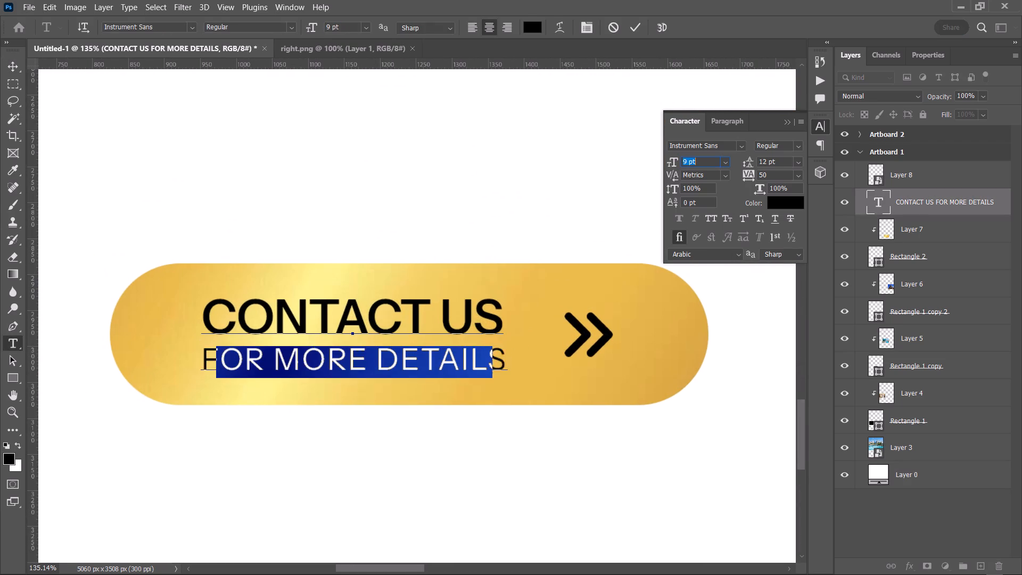
click(779, 176)
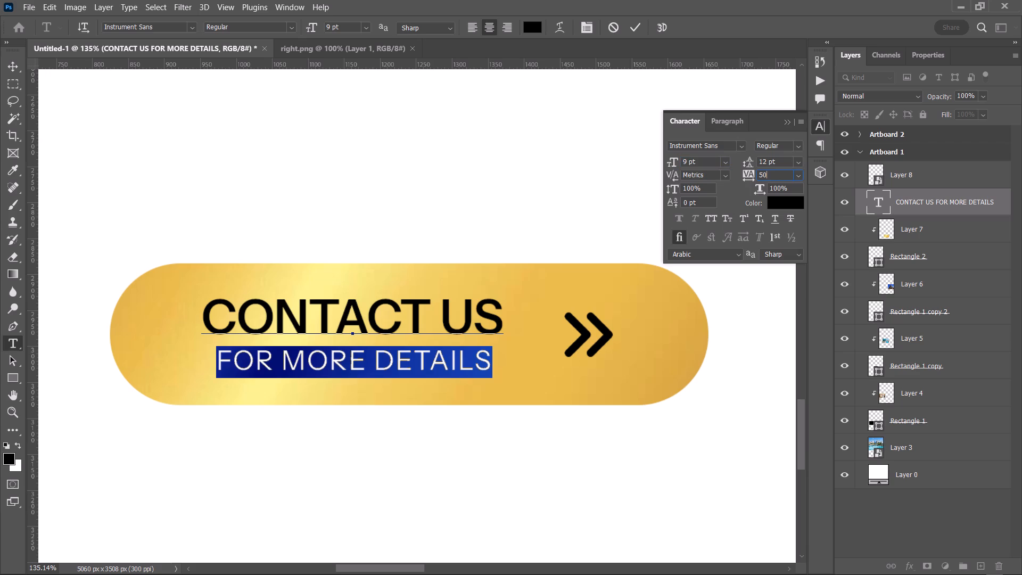
scroll(779, 176, up, 1)
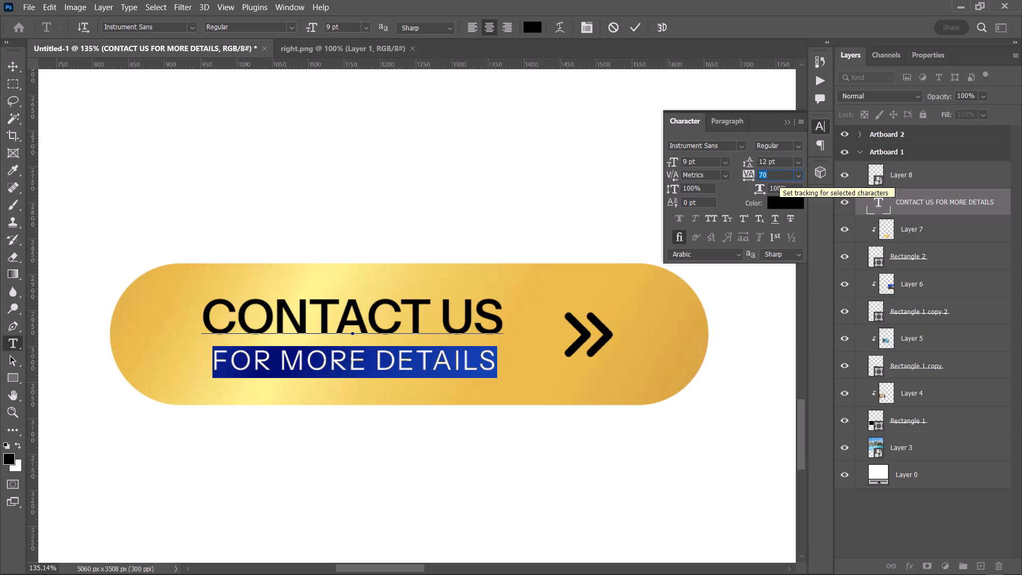
scroll(776, 176, up, 1)
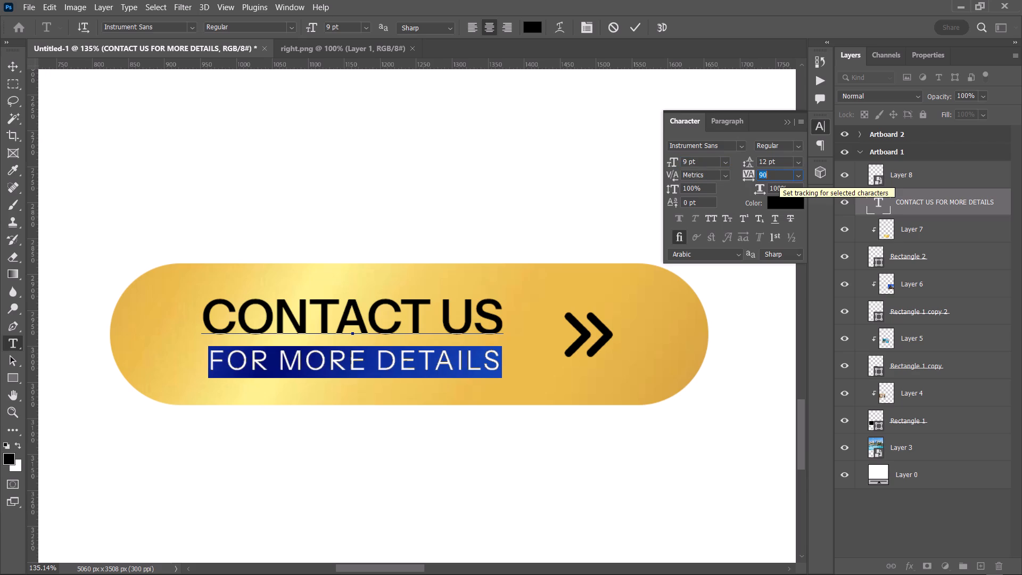
click(639, 29)
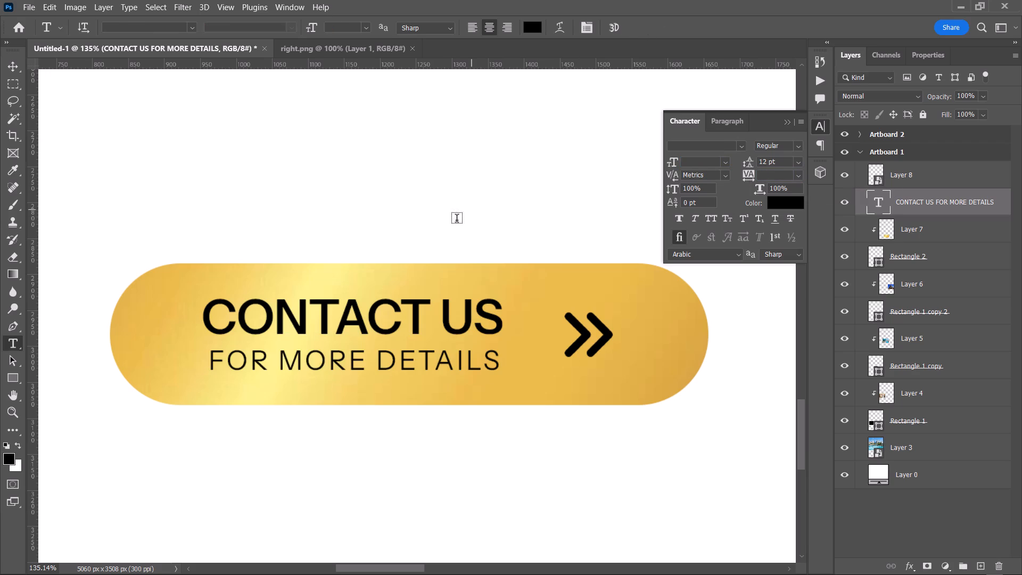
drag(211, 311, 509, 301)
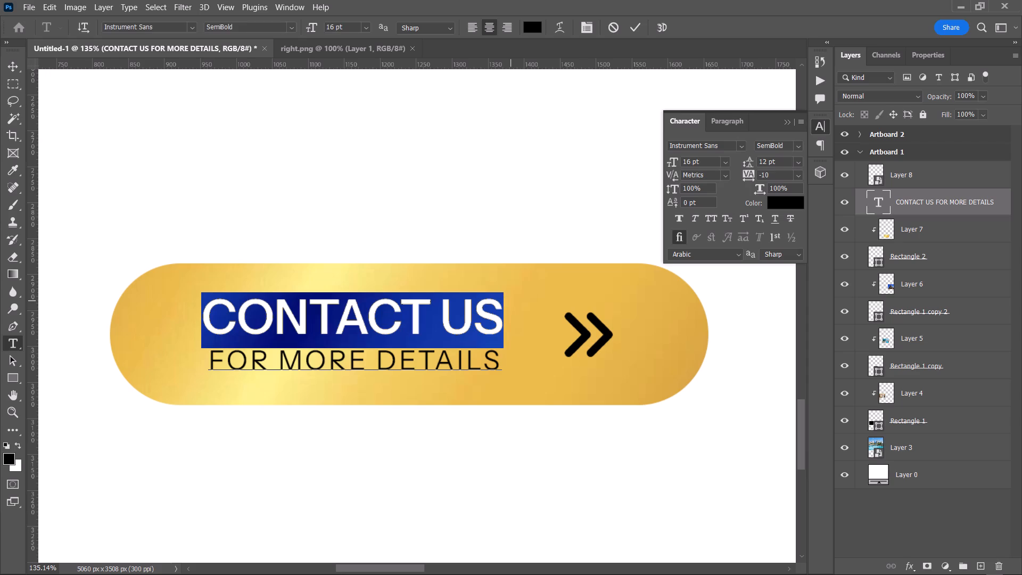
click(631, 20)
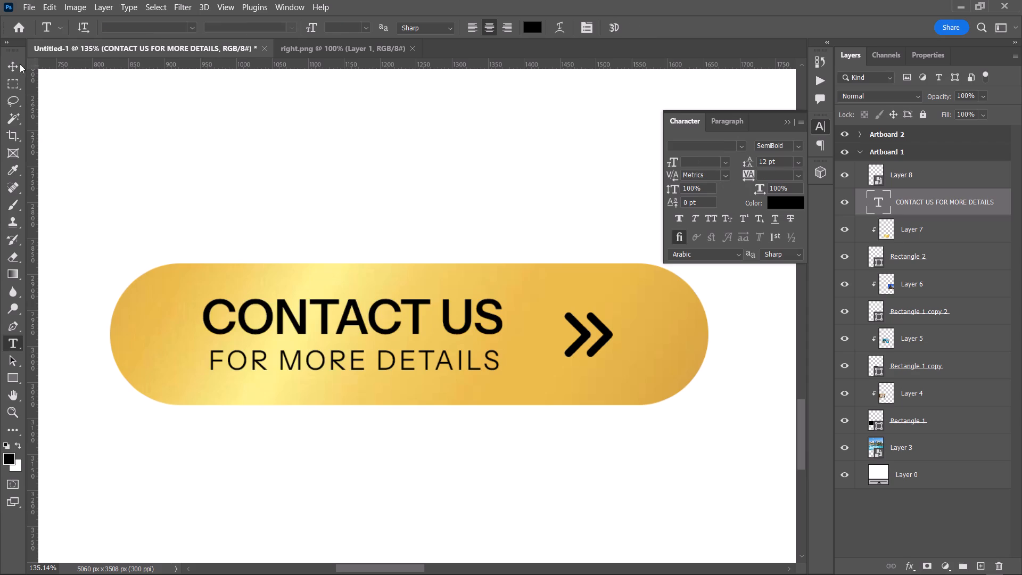
Reposition the button text and double-arrow icon horizontally so they sit close together and balanced in the gold pill.
click(5, 69)
drag(605, 338, 616, 338)
drag(491, 327, 507, 327)
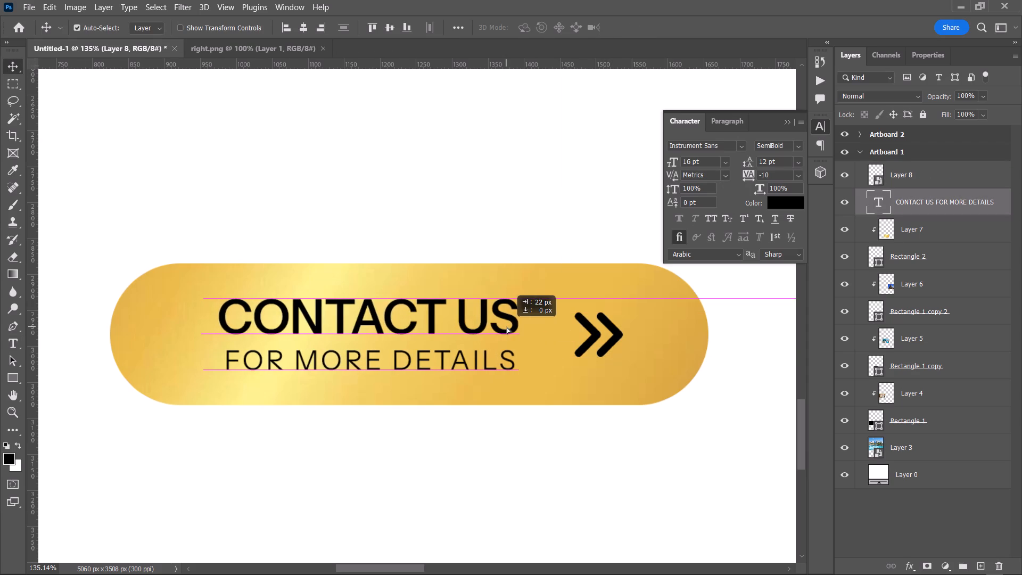
drag(507, 327, 499, 327)
drag(591, 337, 579, 337)
alt+scroll(586, 333, down, 9)
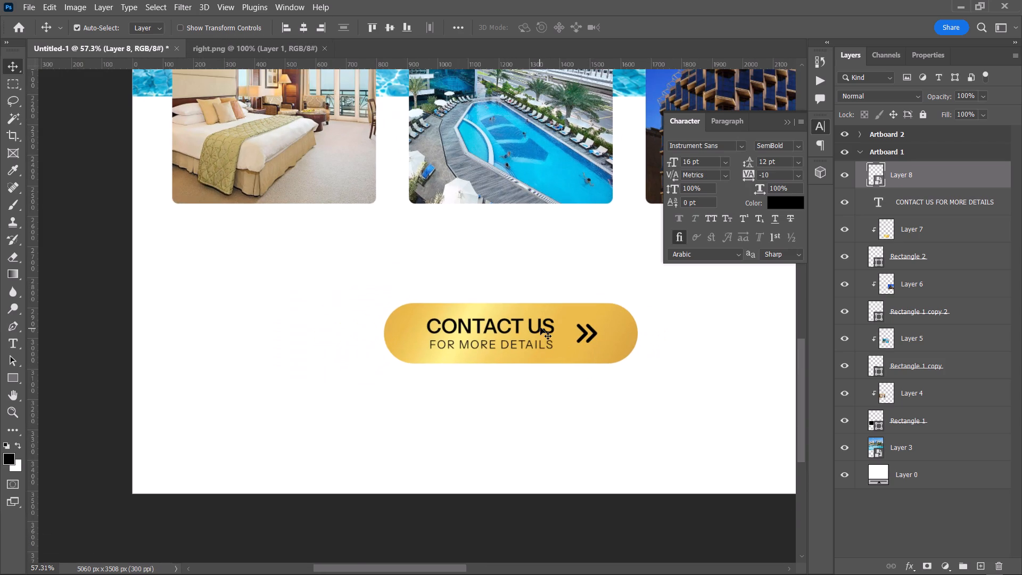
drag(540, 327, 548, 327)
click(557, 400)
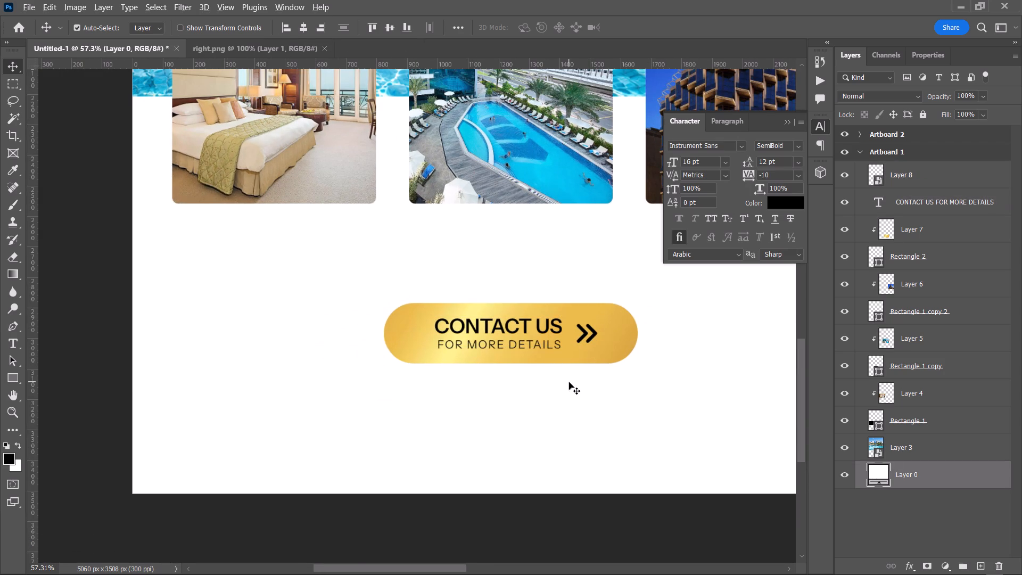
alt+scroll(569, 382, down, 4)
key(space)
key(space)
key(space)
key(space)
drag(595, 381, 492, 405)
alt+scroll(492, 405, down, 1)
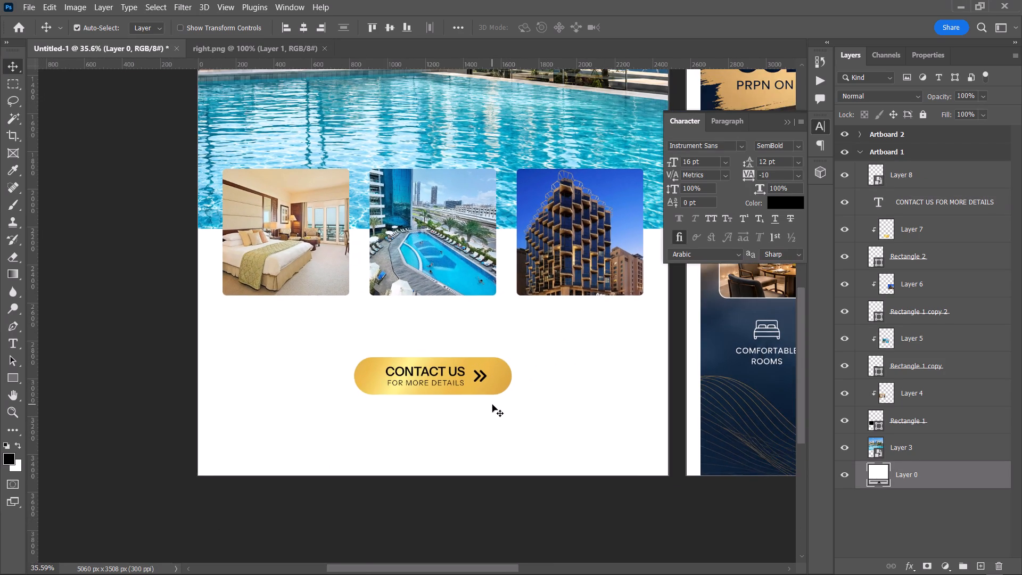
Compare the flyer's lower half and contact button with the reference flyer at a wider view.
key(space)
drag(492, 405, 460, 397)
alt+scroll(464, 395, down, 5)
key(space)
key(space)
key(space)
key(space)
key(space)
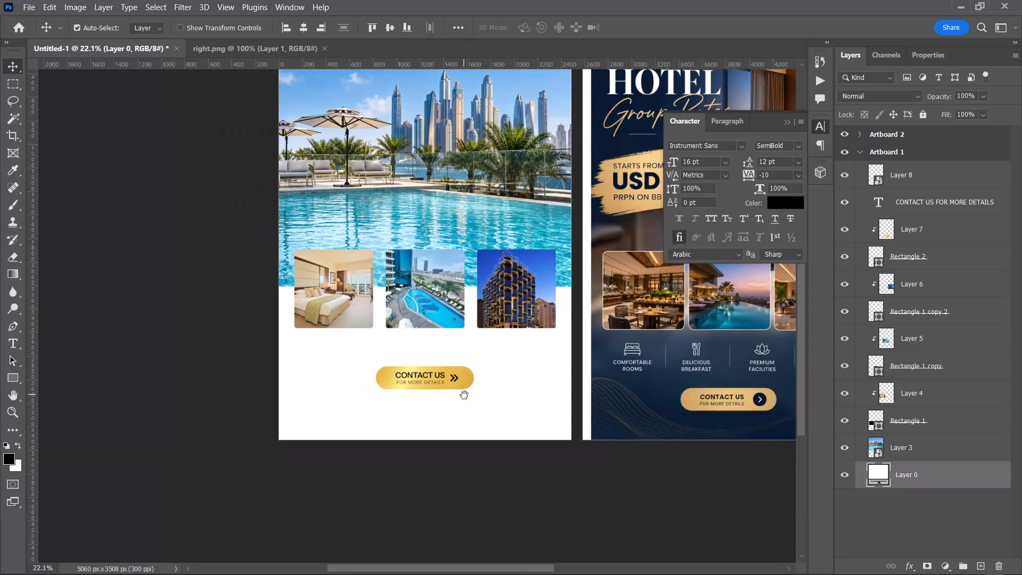
click(464, 395)
scroll(467, 398, down, 2)
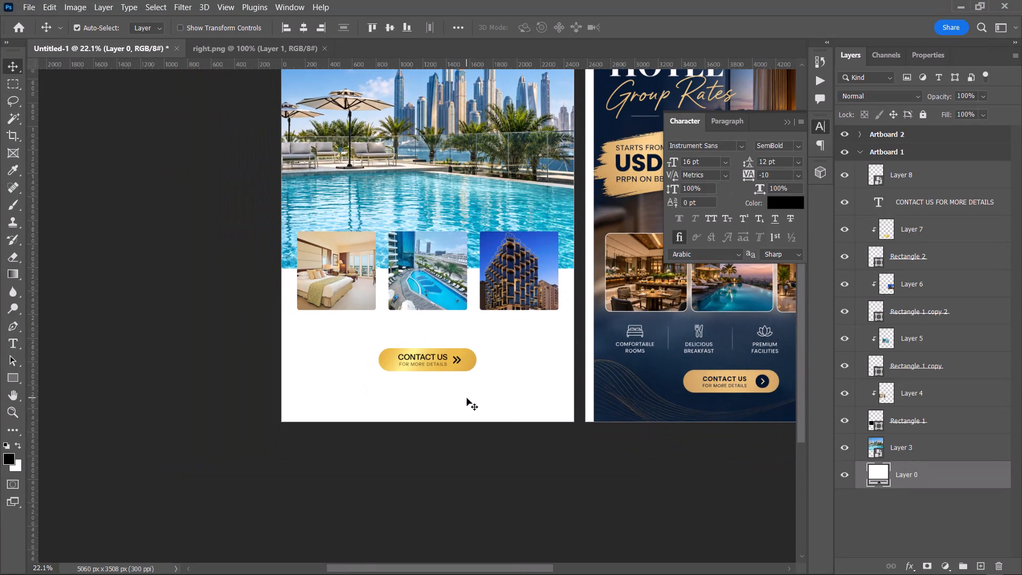
Save the document as a Photoshop file named 4 hotel in the royal folder.
key(ctrl+s)
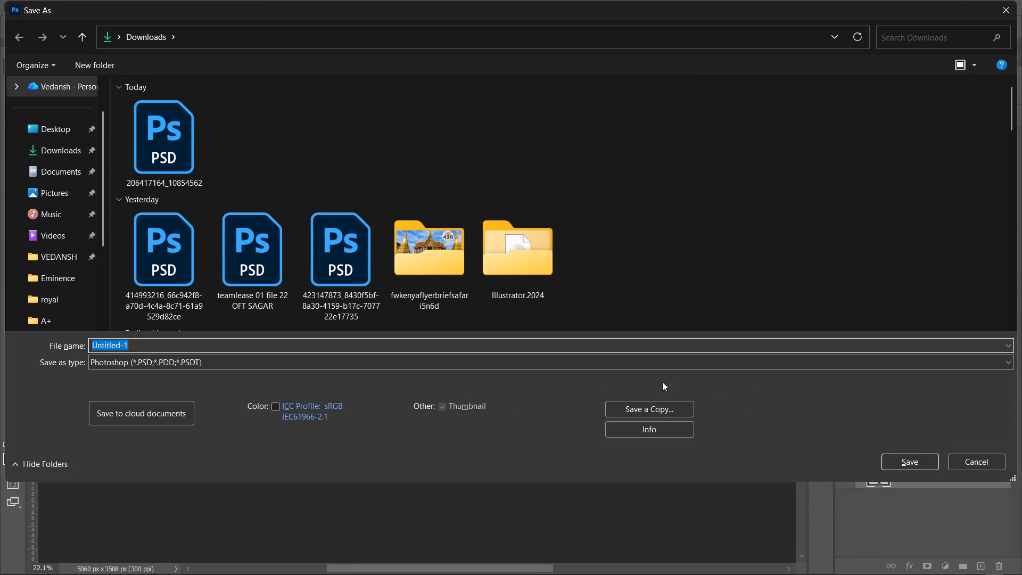
click(62, 297)
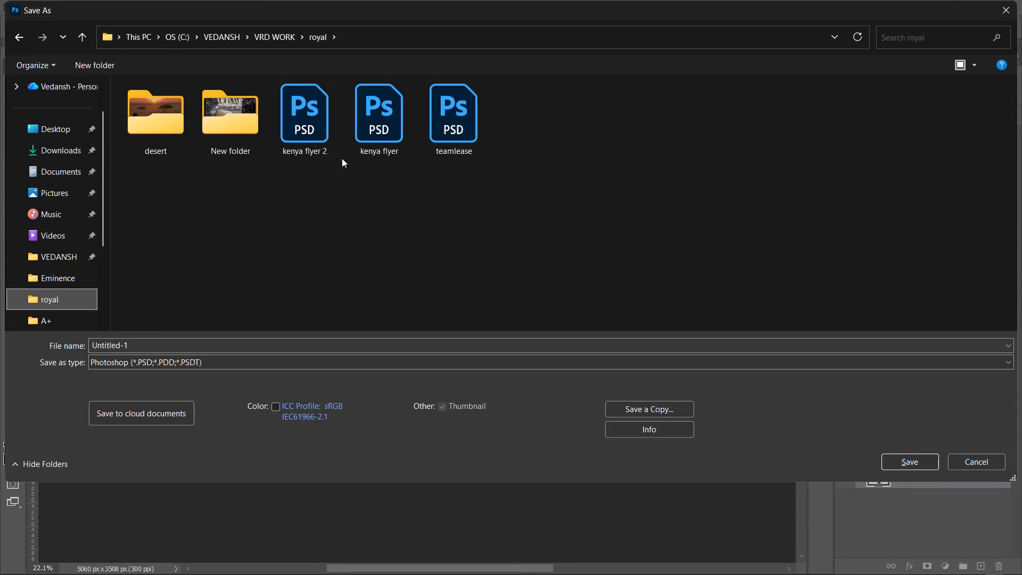
click(364, 338)
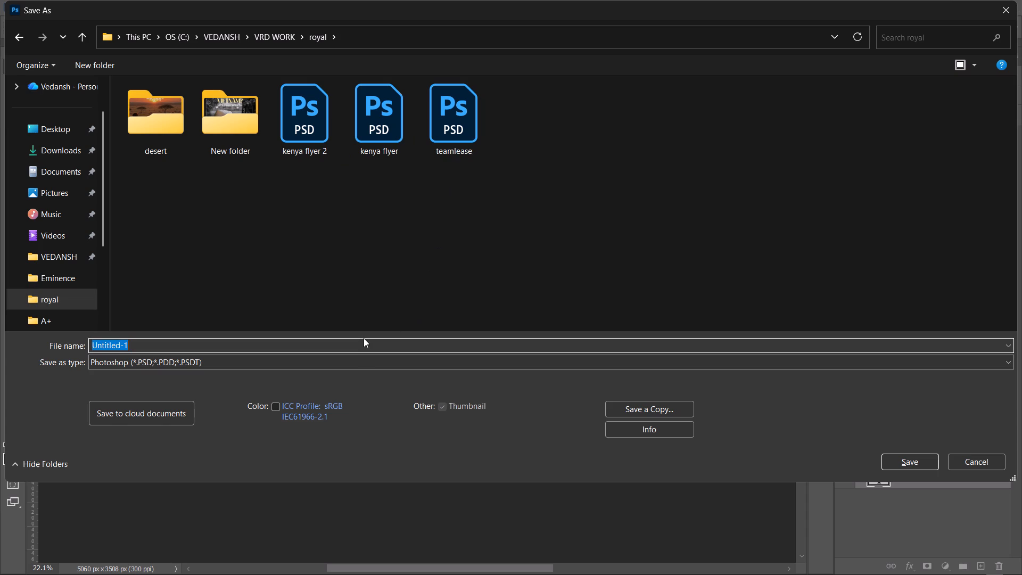
key(2)
key(BackSpace)
text(4)
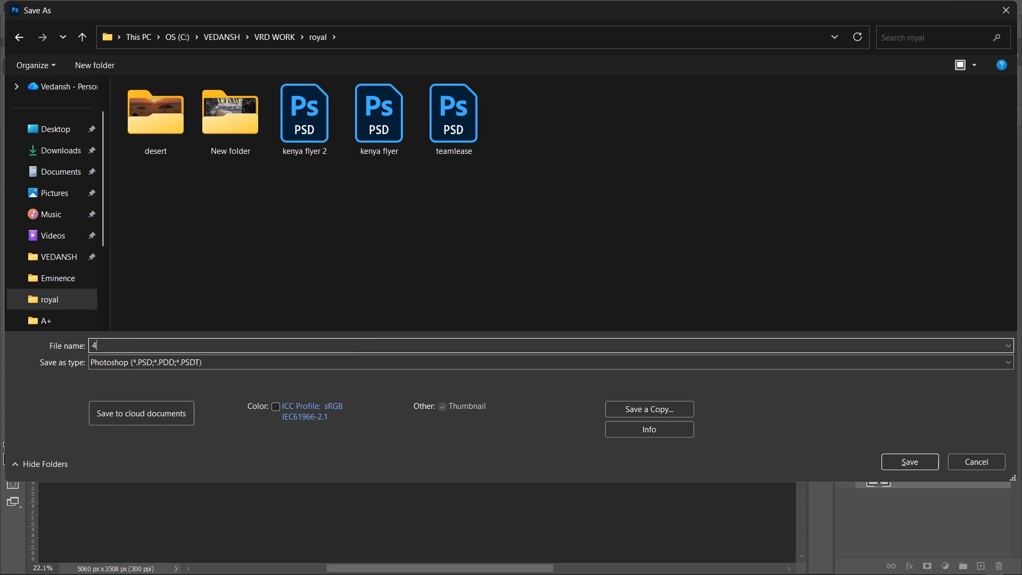
key(space)
text(hotal)
key(BackSpace)
key(equal)
key(BackSpace)
key(BackSpace)
text(el)
key(Return)
key(Return)
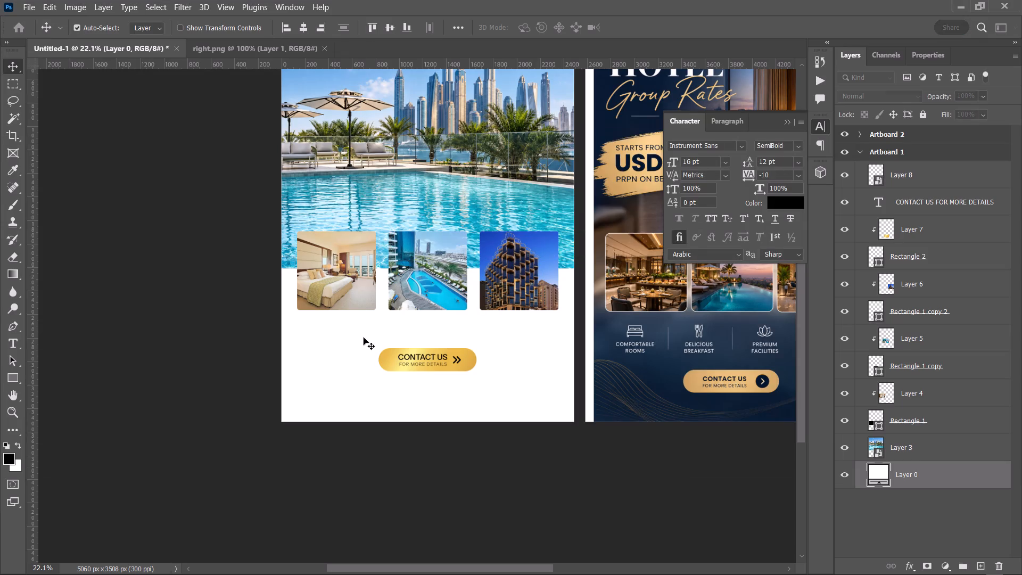
Switch to Chrome and download the gold wavy-lines image from the ChatGPT page, then return to Photoshop.
key(alt+Tab)
click(77, 4)
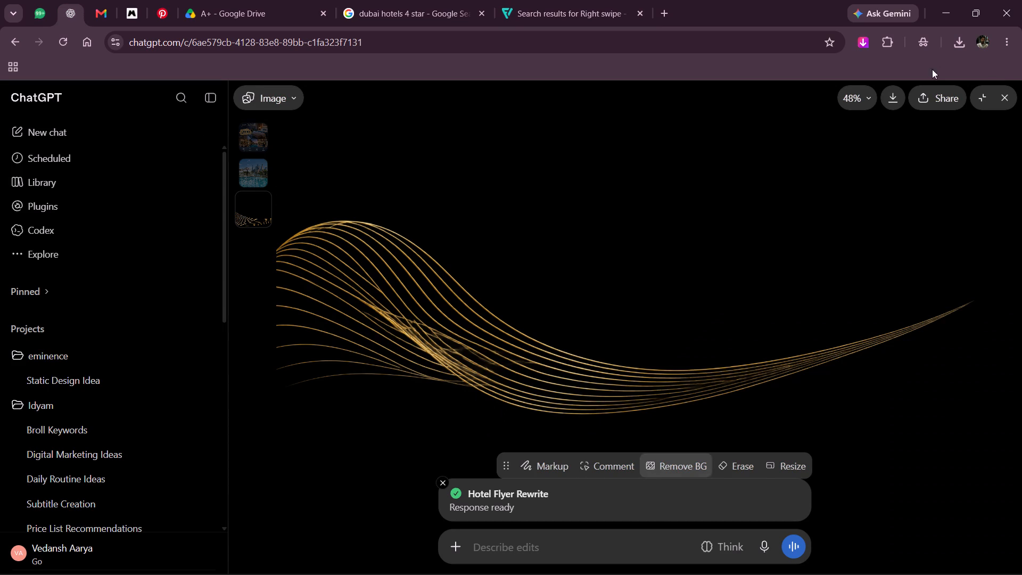
click(883, 94)
click(1010, 99)
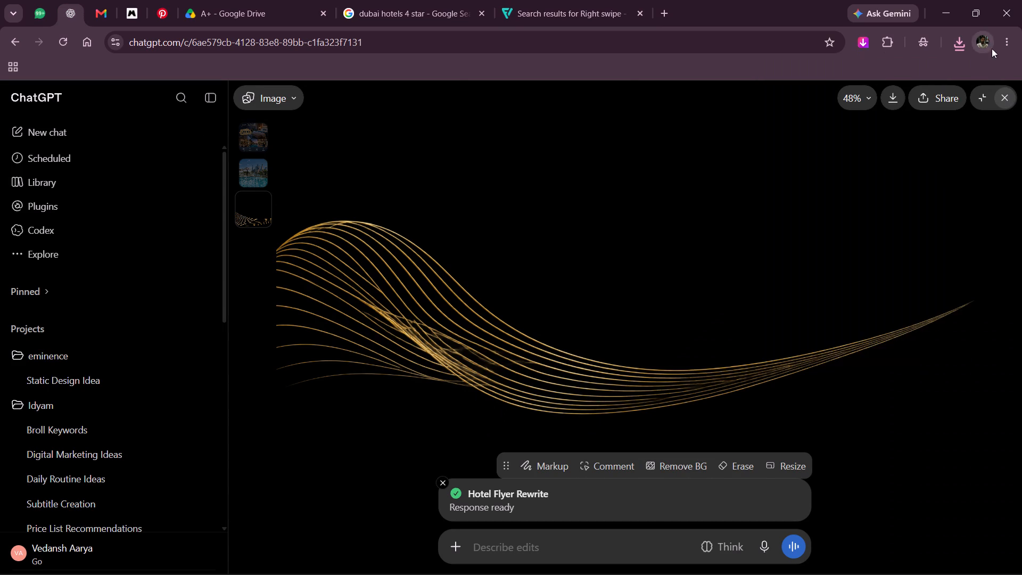
click(947, 13)
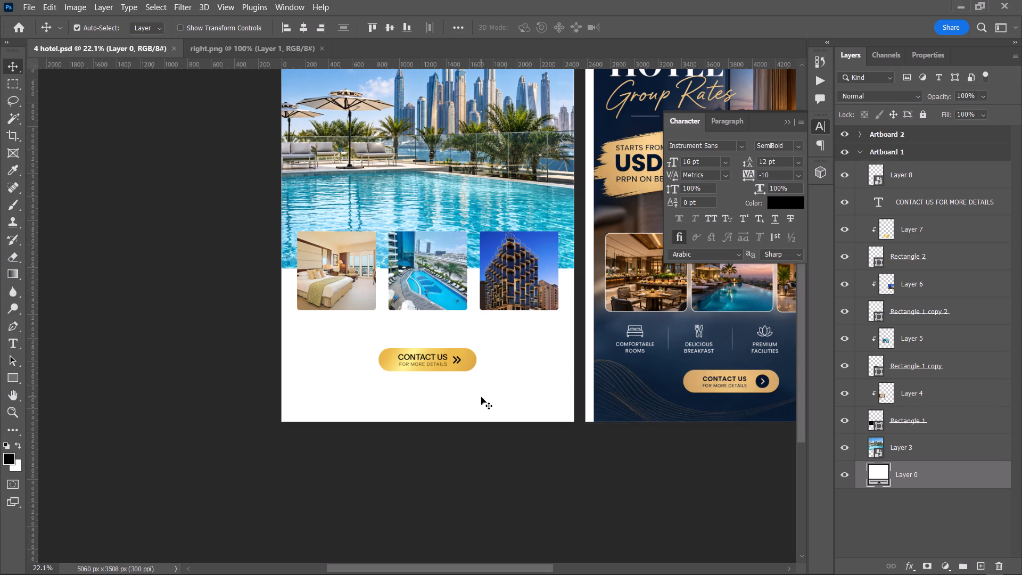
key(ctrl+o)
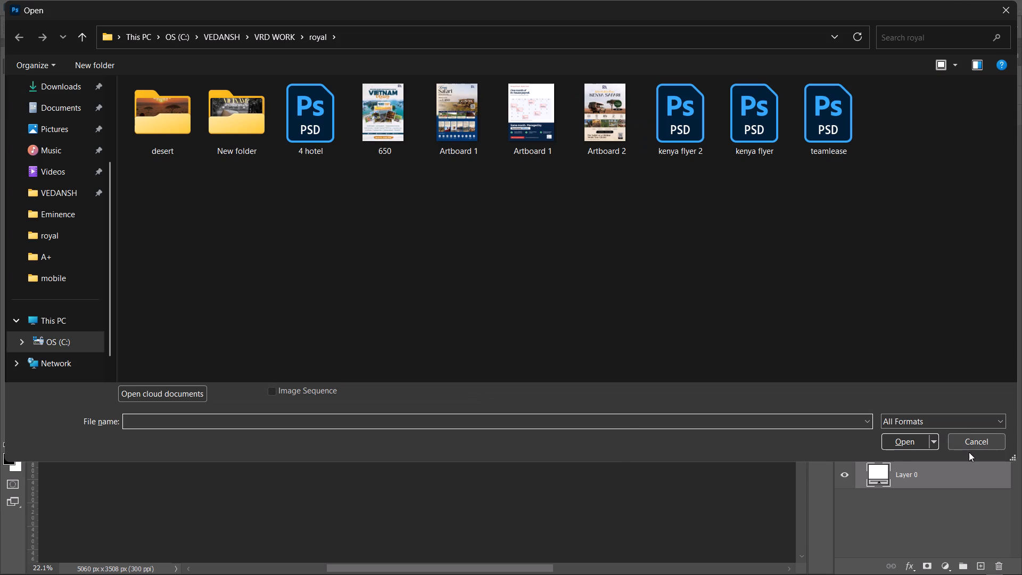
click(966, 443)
Add a new layer above the white background and draw a black-to-white gradient upward from the flyer's bottom edge.
key(g)
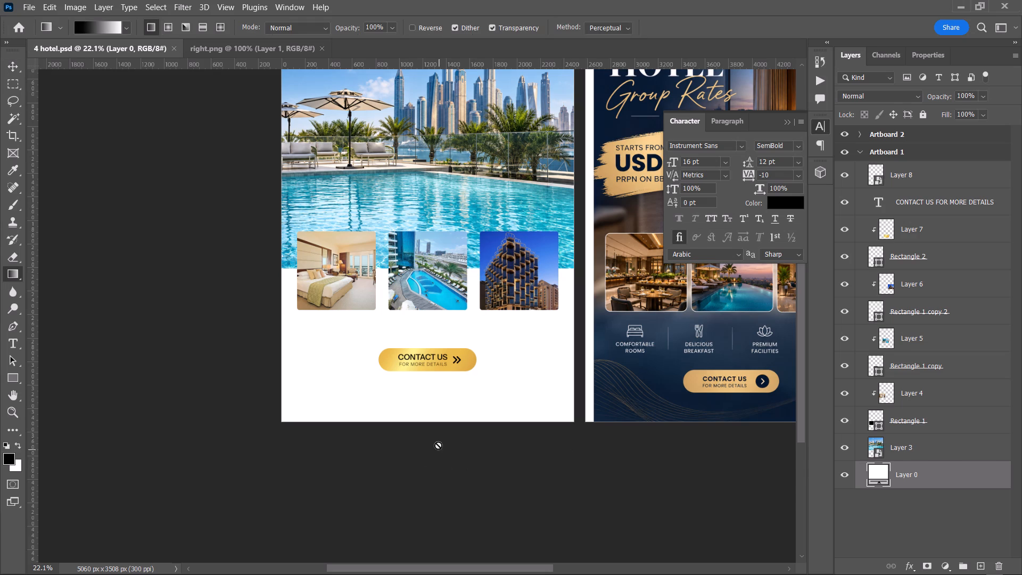
drag(433, 442, 403, 298)
click(509, 221)
click(516, 231)
click(975, 565)
drag(446, 442, 427, 341)
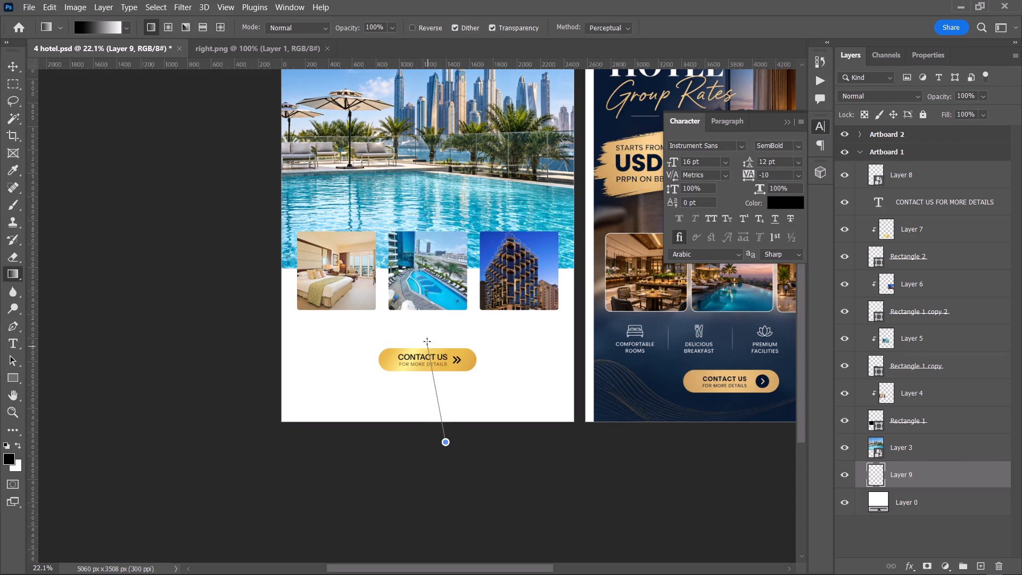
drag(427, 341, 422, 221)
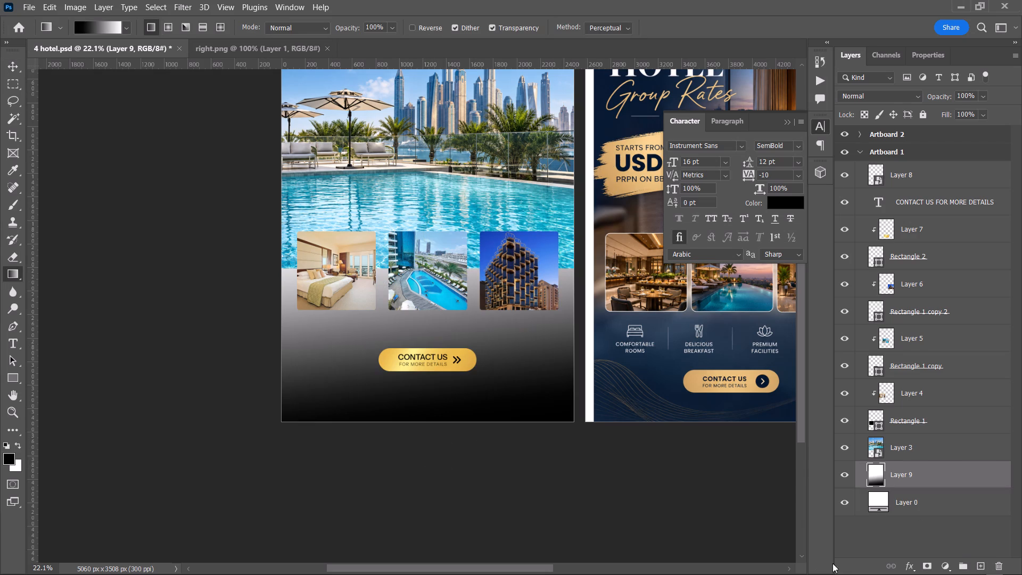
Change the gradient's black stop to the reference flyer's navy, #0b2037, and redraw the gradient upward on the new layer.
click(102, 24)
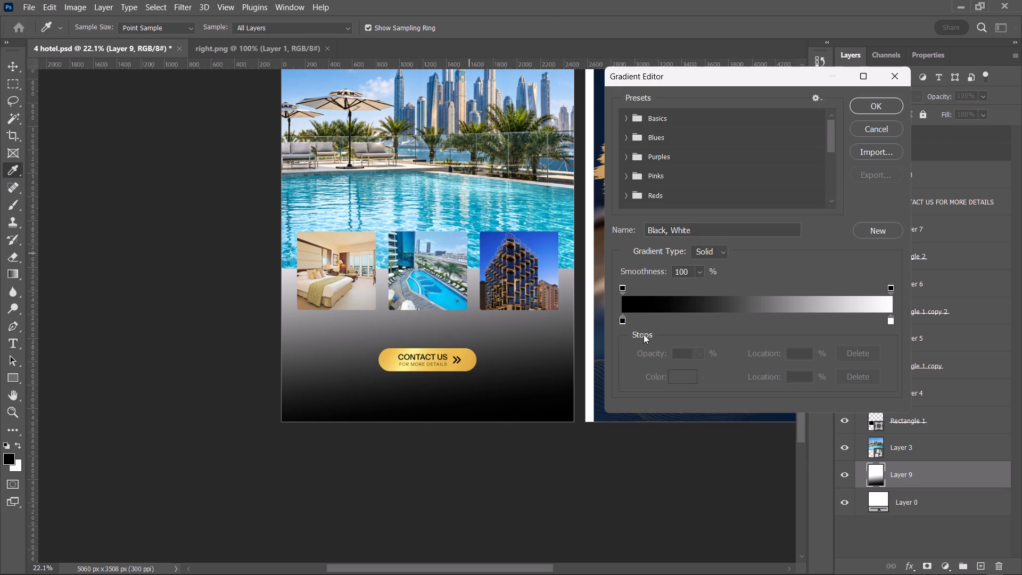
drag(670, 79, 623, 13)
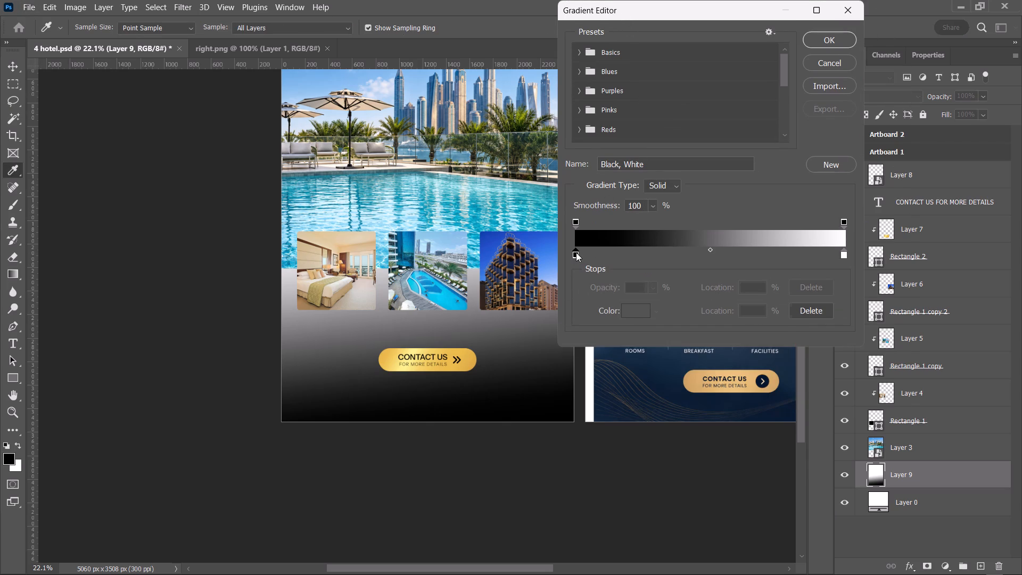
click(576, 252)
click(575, 252)
click(575, 252)
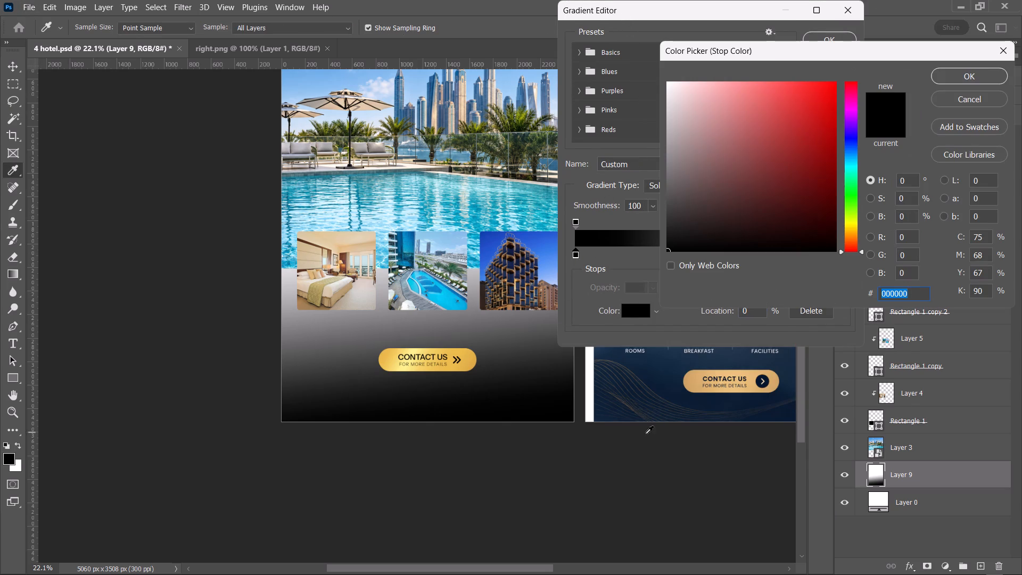
click(612, 417)
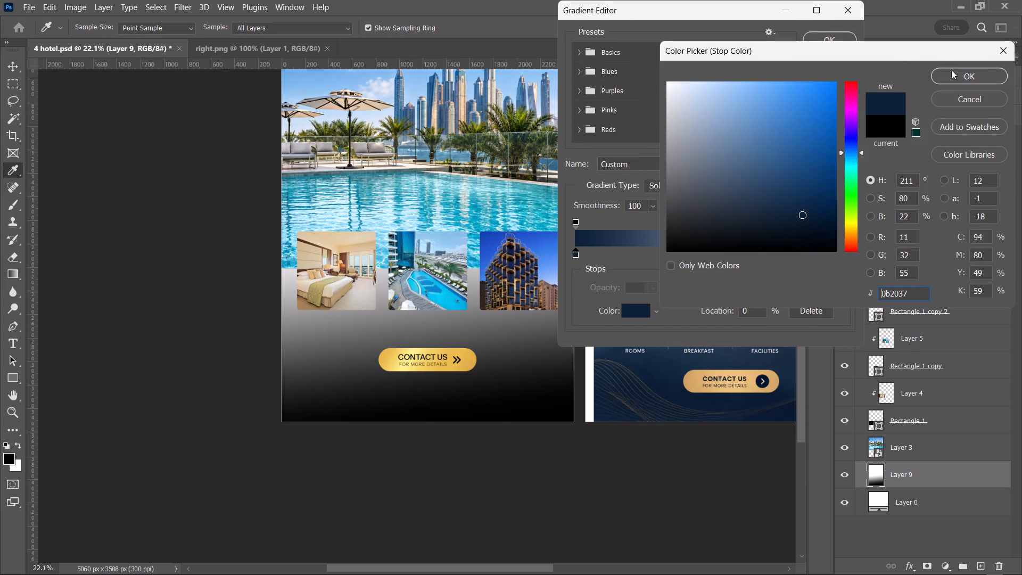
click(951, 70)
click(830, 42)
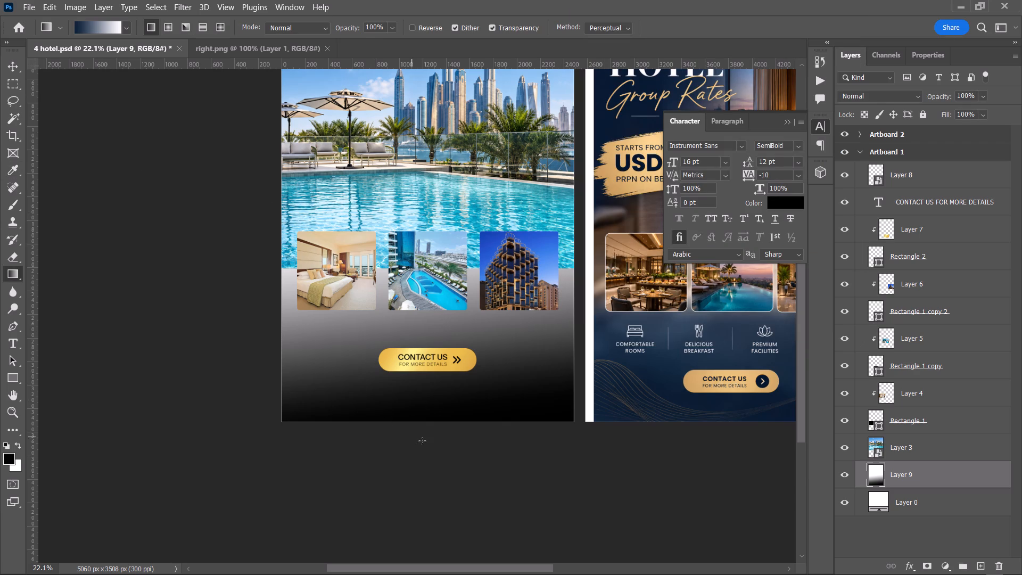
drag(430, 438, 408, 278)
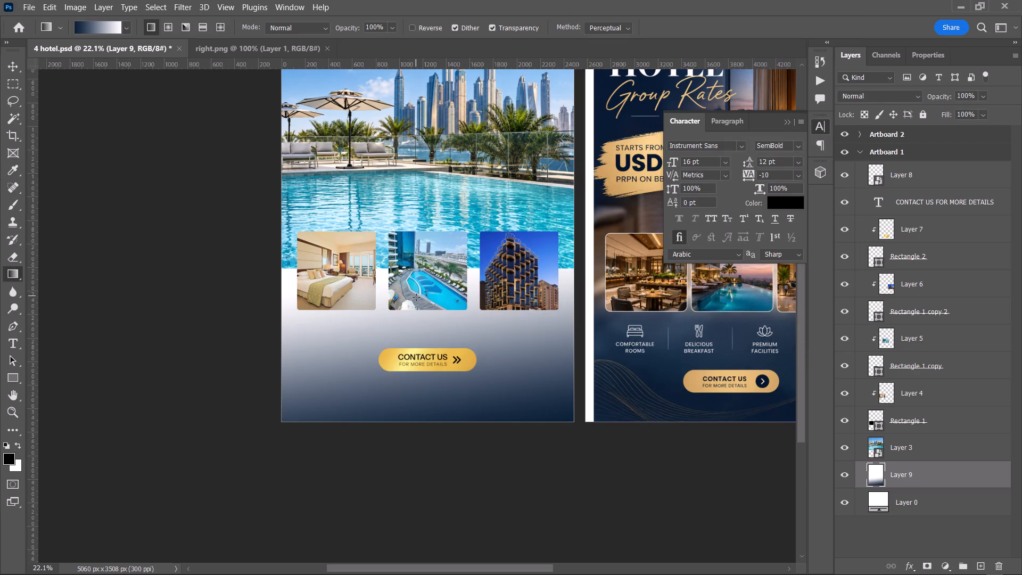
Change the gradient's white stop to slate blue #394c61 sampled from the reference flyer and redraw it slightly diagonally upward from the bottom.
click(94, 31)
drag(751, 0, 672, 5)
drag(697, 11, 430, 0)
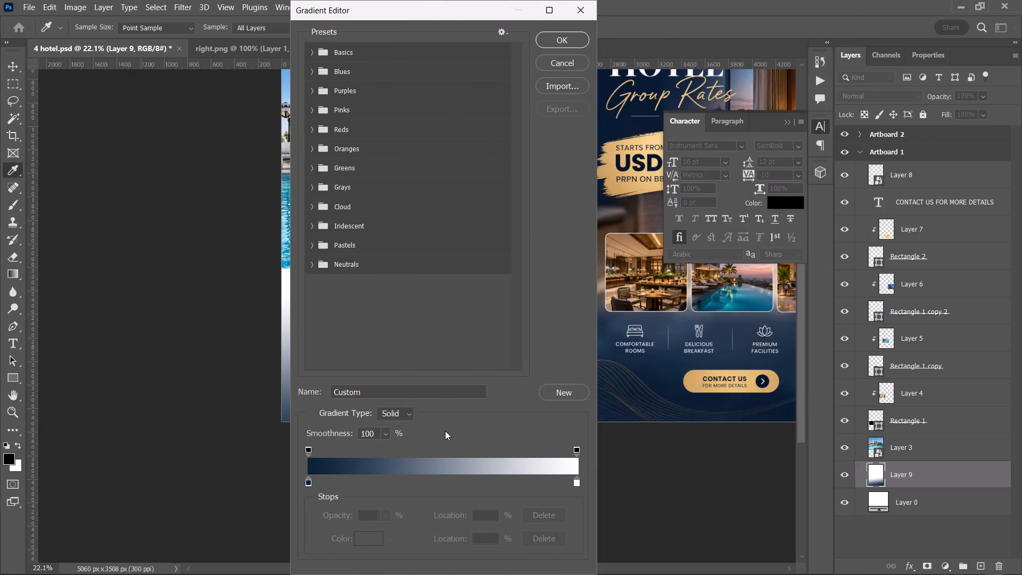
click(574, 483)
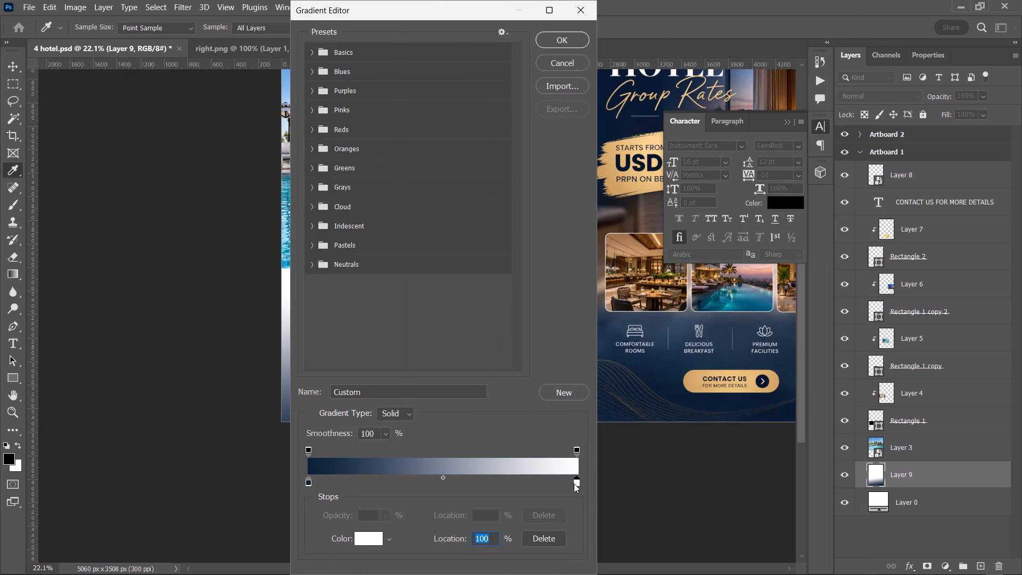
click(367, 539)
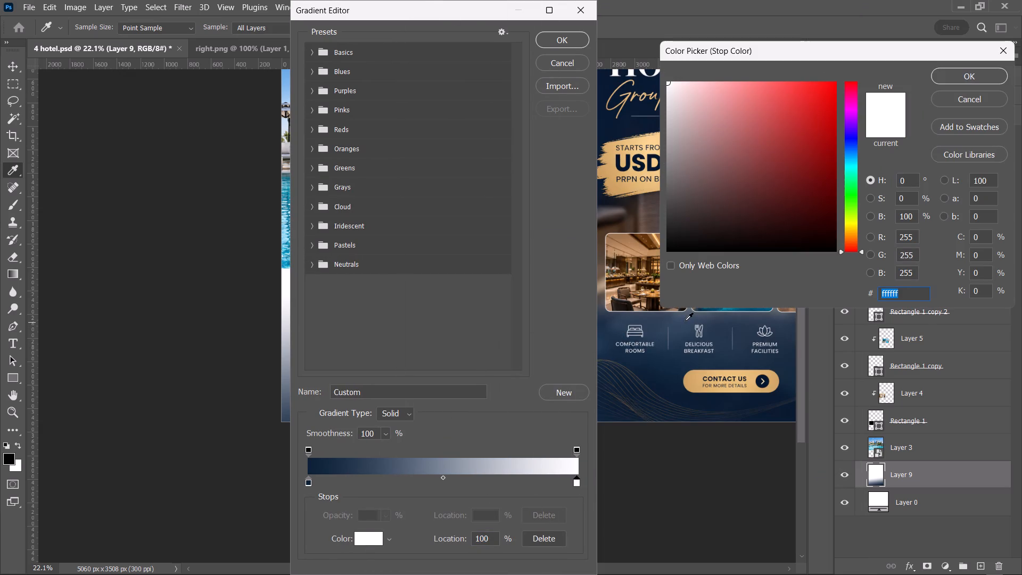
click(673, 318)
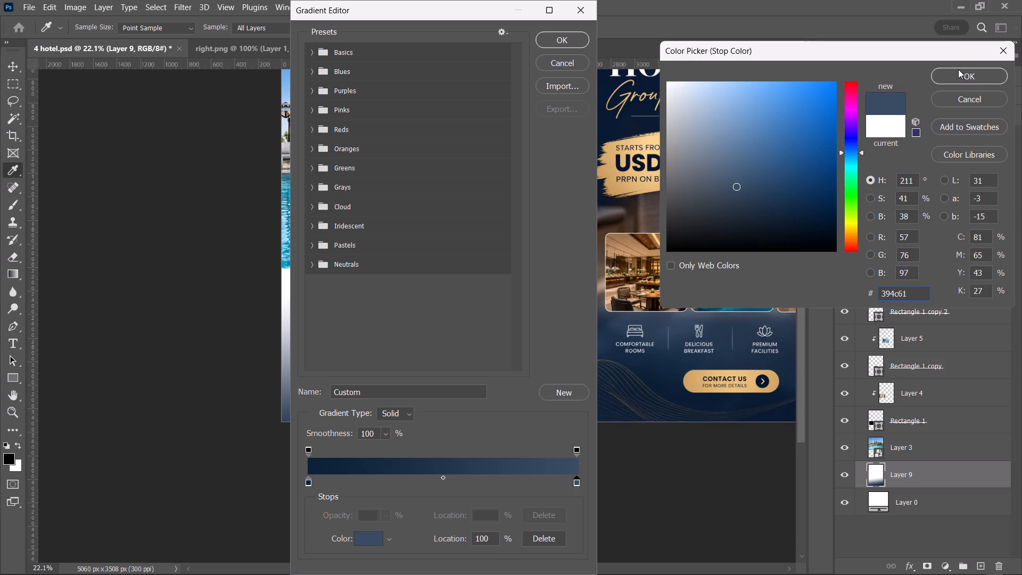
click(959, 69)
click(567, 37)
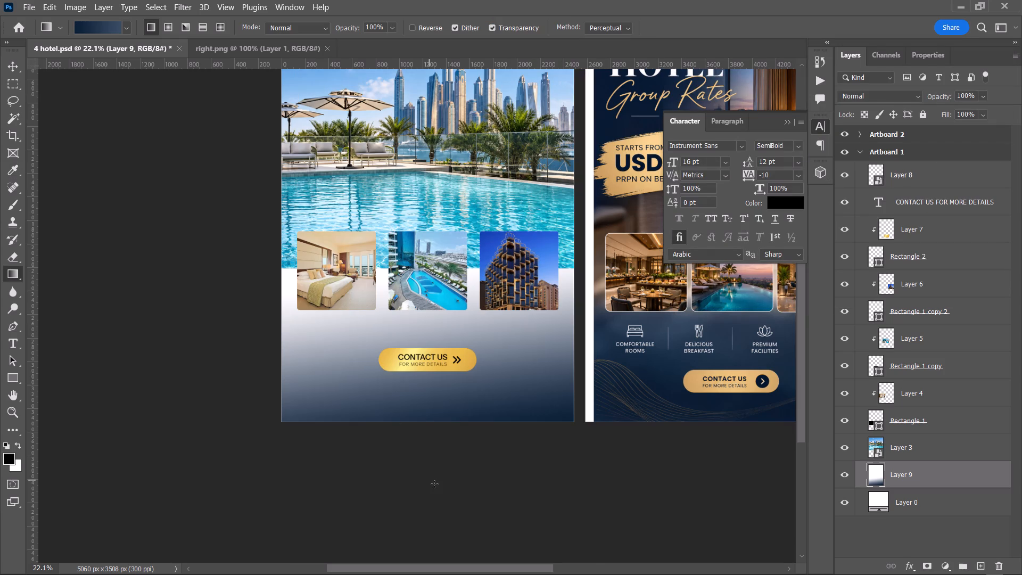
drag(428, 440, 377, 251)
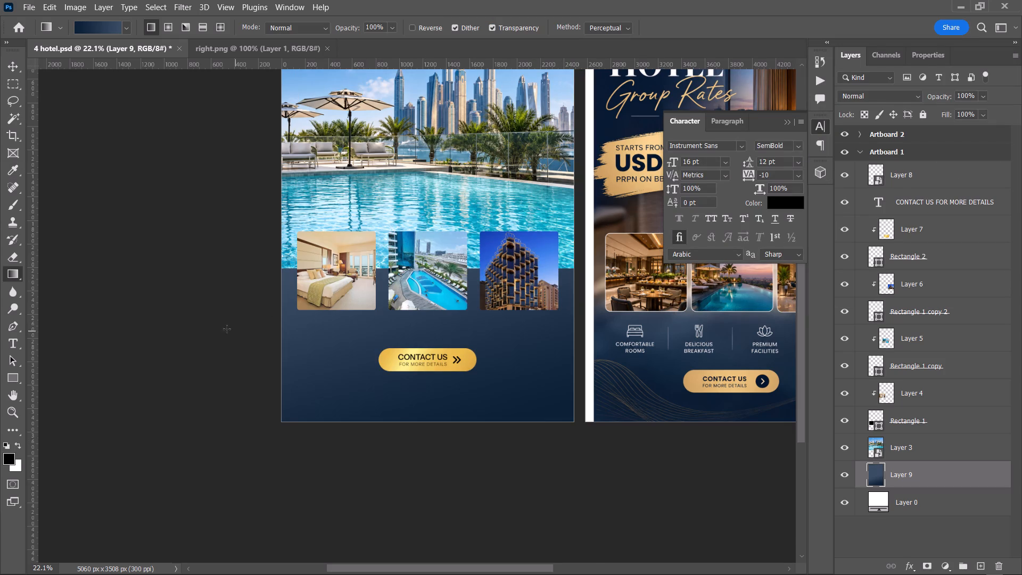
Add a layer mask to the pool photo layer.
click(13, 64)
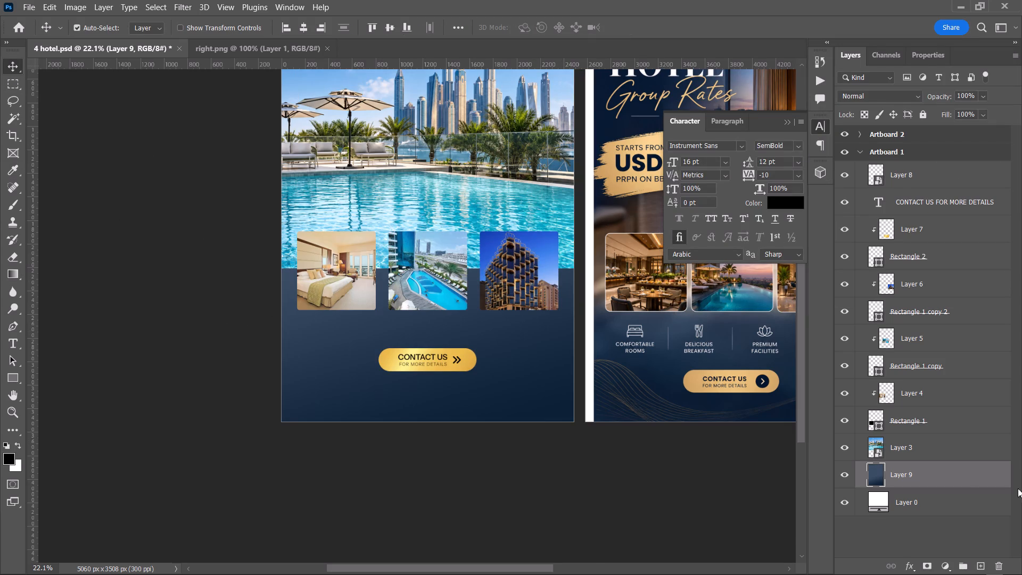
click(917, 436)
click(924, 446)
click(925, 572)
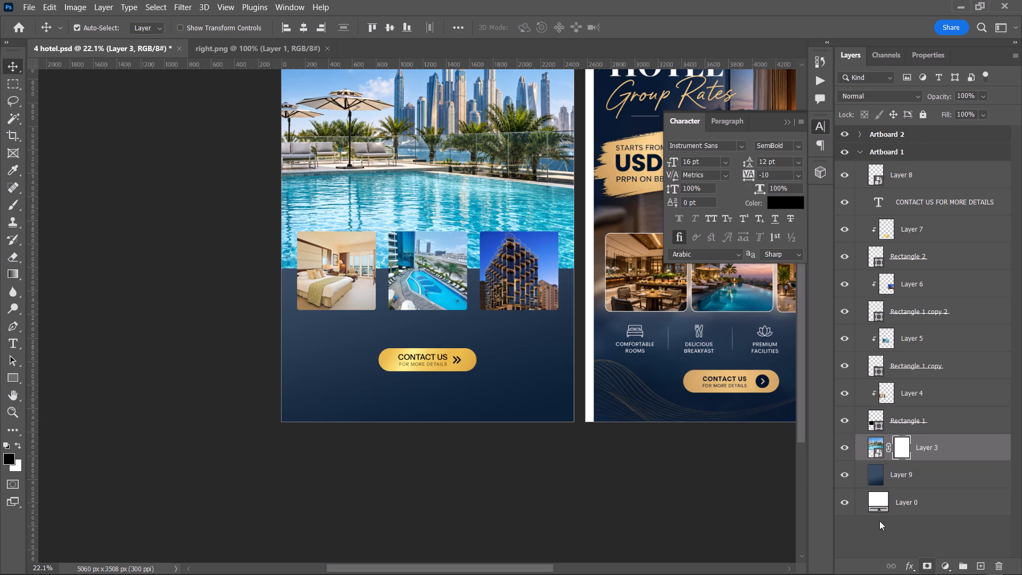
Paint black on the mask along the pool photo's bottom edge with a 1200 px soft brush at 65% opacity, fading it into the navy.
key(b)
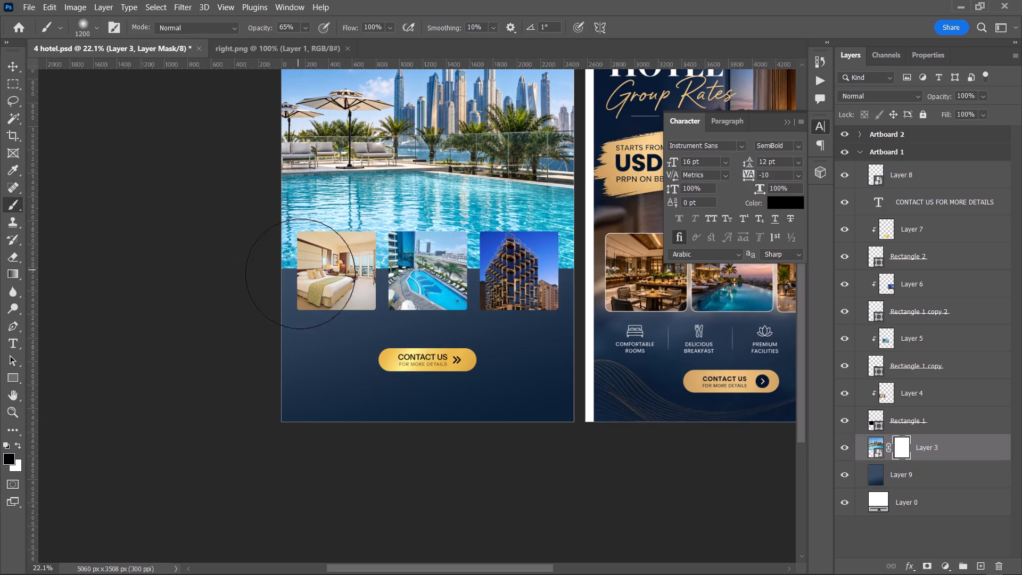
double_click(304, 301)
triple_click(293, 308)
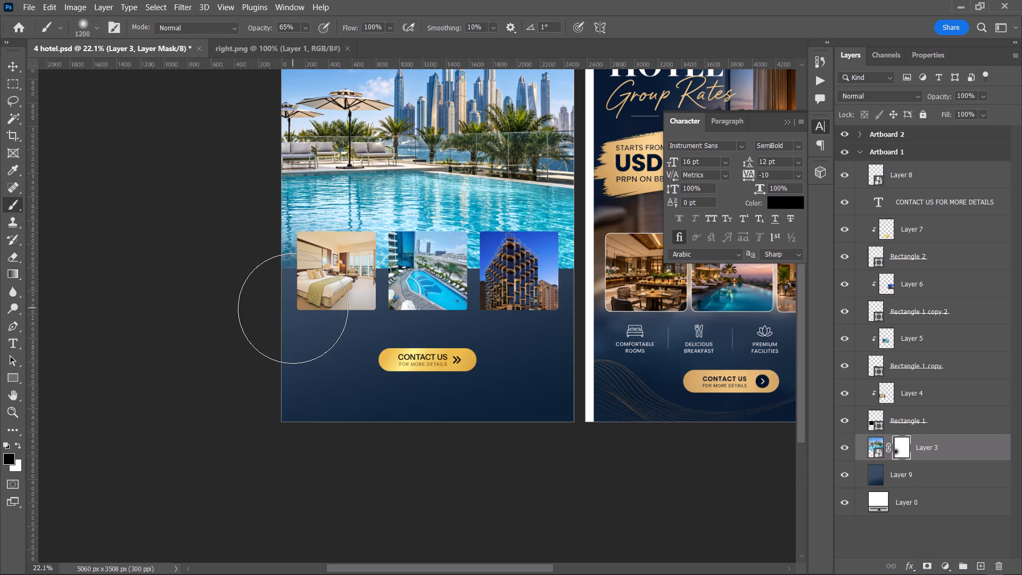
triple_click(293, 309)
click(304, 309)
drag(287, 310, 370, 308)
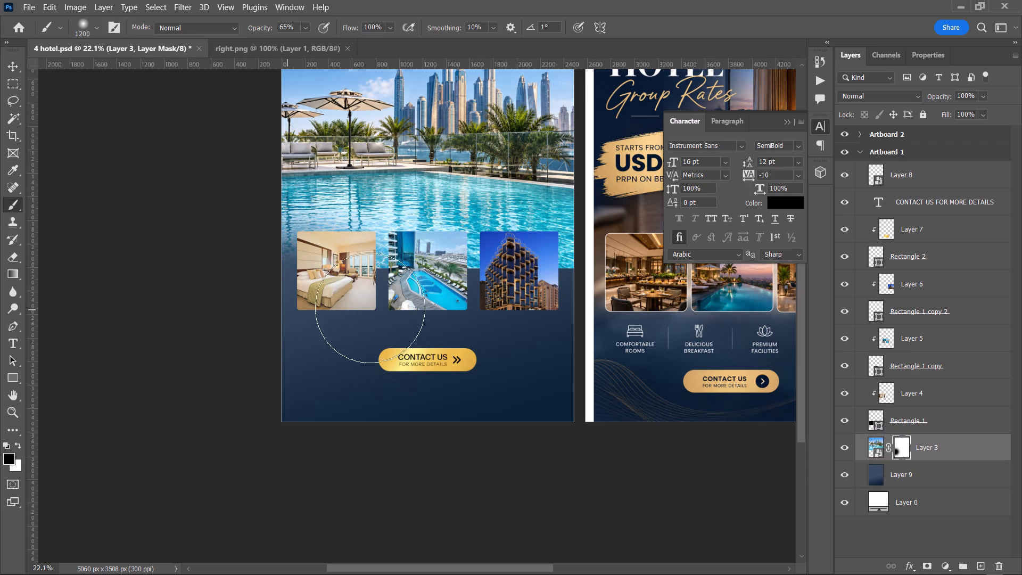
drag(370, 308, 586, 302)
click(579, 303)
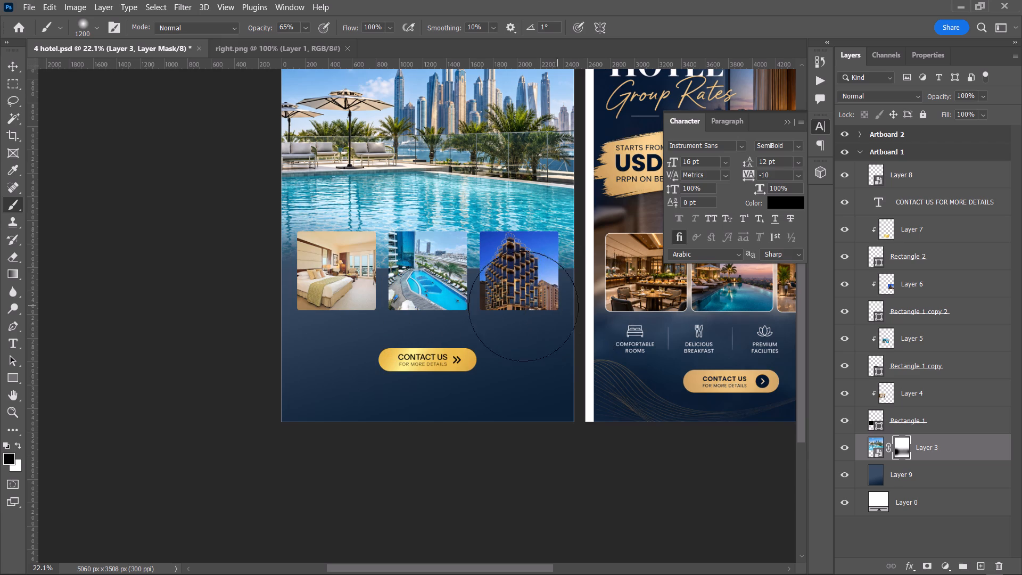
shift+click(290, 295)
shift+triple_click(603, 308)
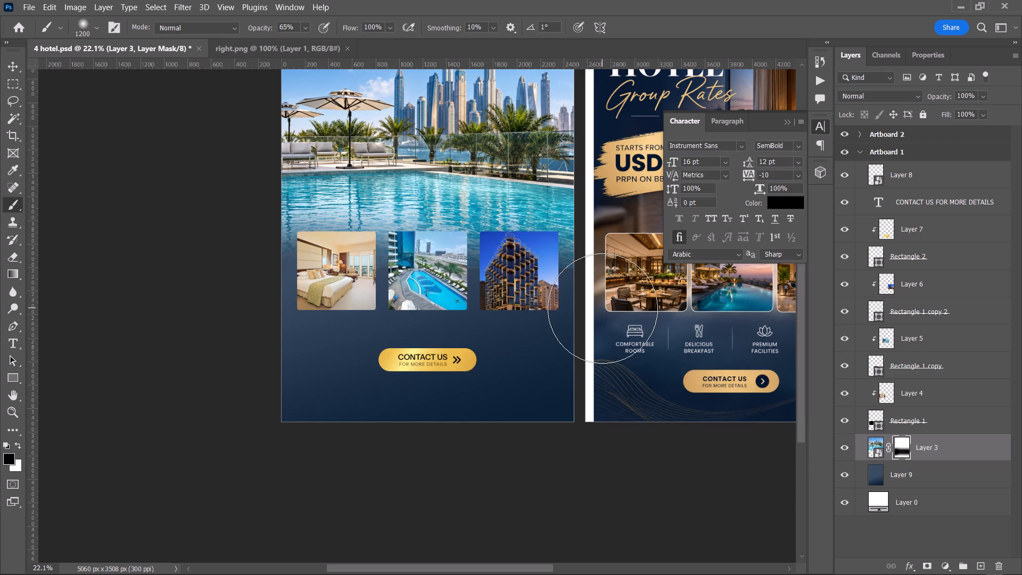
shift+double_click(603, 308)
shift+click(292, 309)
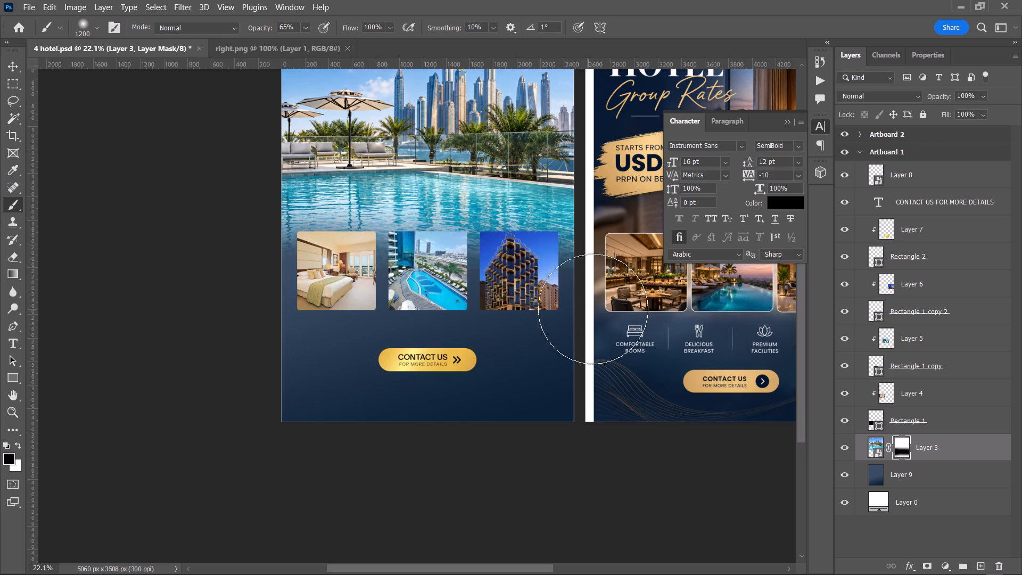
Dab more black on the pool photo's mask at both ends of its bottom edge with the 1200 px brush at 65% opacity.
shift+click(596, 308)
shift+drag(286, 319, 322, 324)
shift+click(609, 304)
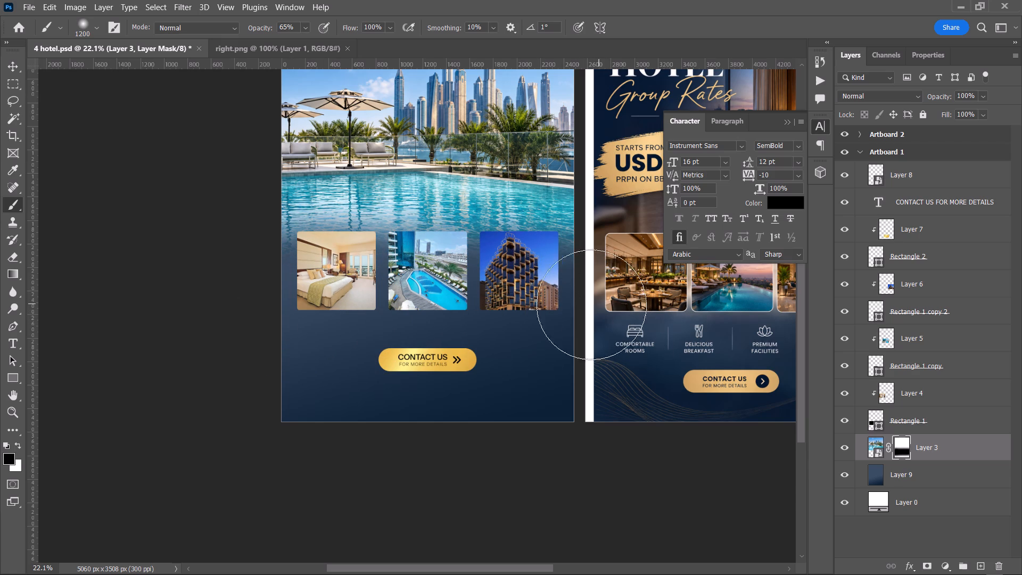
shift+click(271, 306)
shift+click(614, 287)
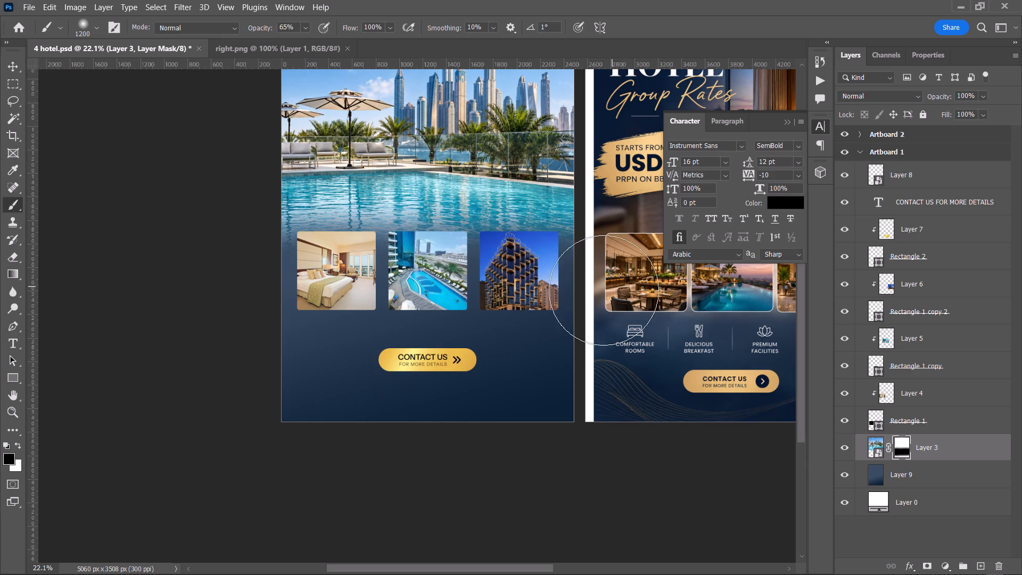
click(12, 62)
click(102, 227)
Undo all the brush strokes on the pool photo's mask and the adding of the layer mask itself.
key(ctrl+z)
key(ctrl+z)
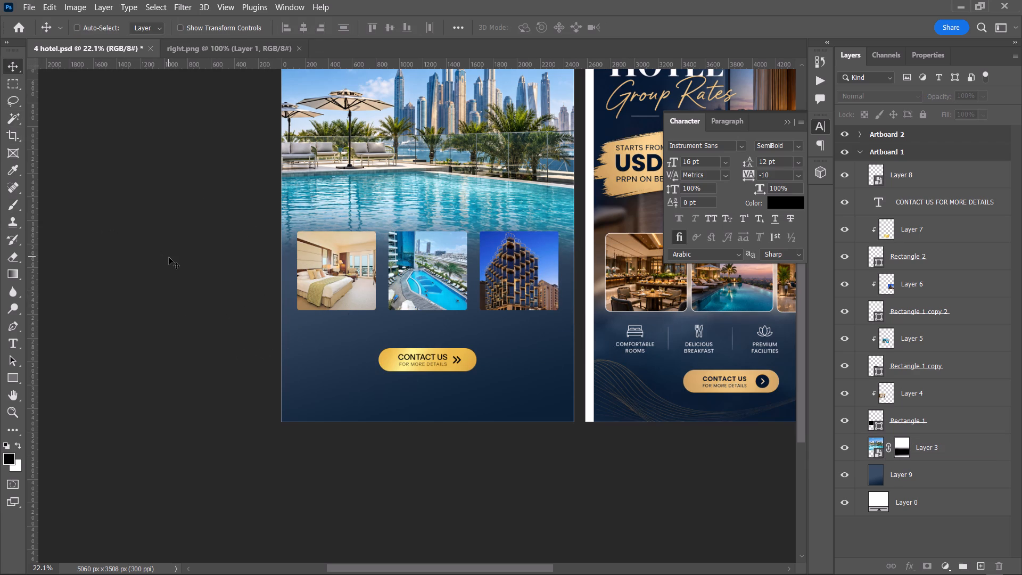
key(ctrl+z)
key(ctrl+z)
key(ctrl+z)
key(ctrl+z)
key(ctrl+z)
key(ctrl+z)
key(ctrl+z)
key(ctrl+z)
key(ctrl+z)
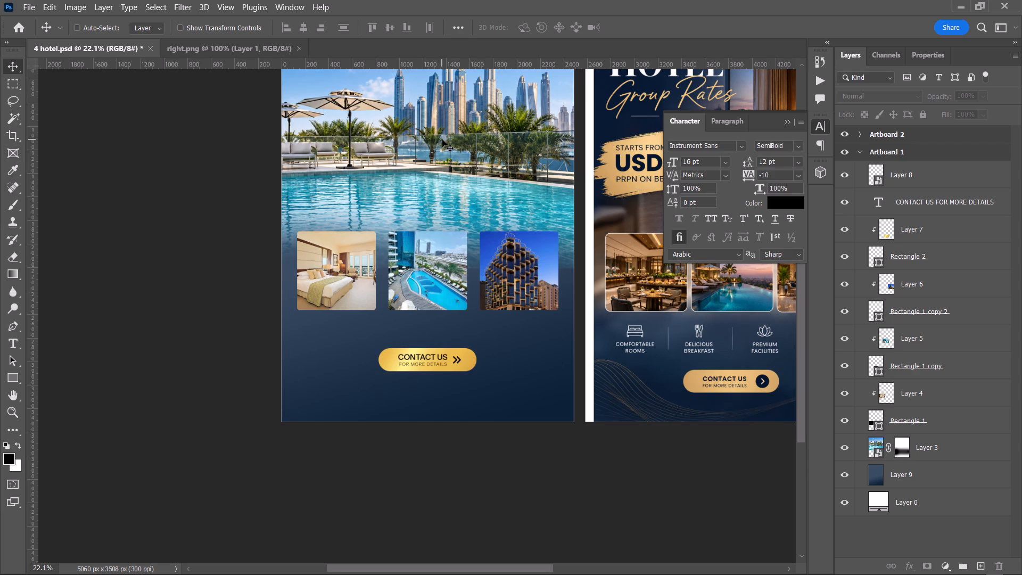
key(ctrl+z)
key(ctrl+z)
key(ctrl+z)
key(ctrl+z)
key(ctrl+z)
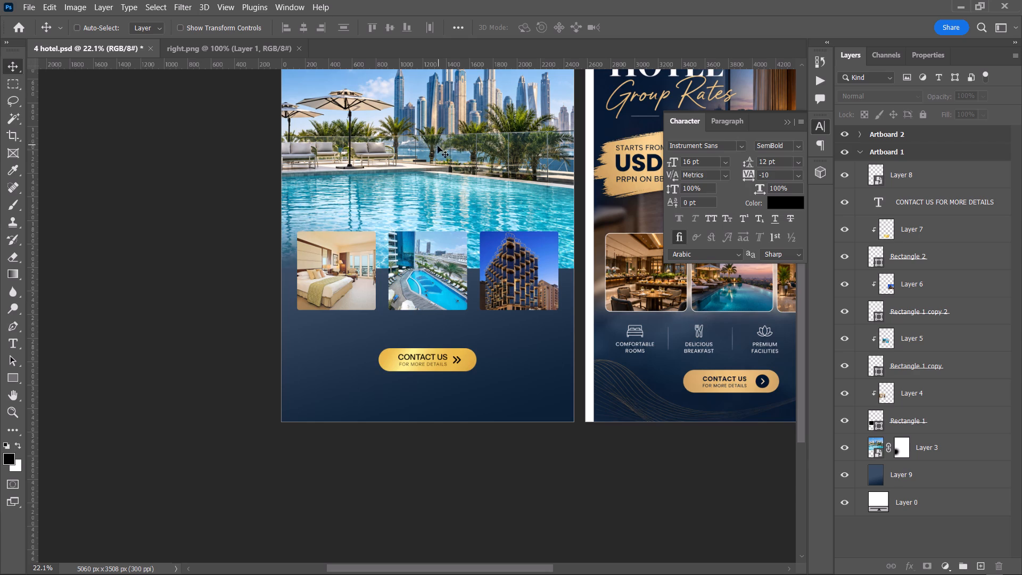
key(ctrl+z)
key(ctrl+z)
key(ctrl+z)
key(ctrl+z)
key(ctrl+z)
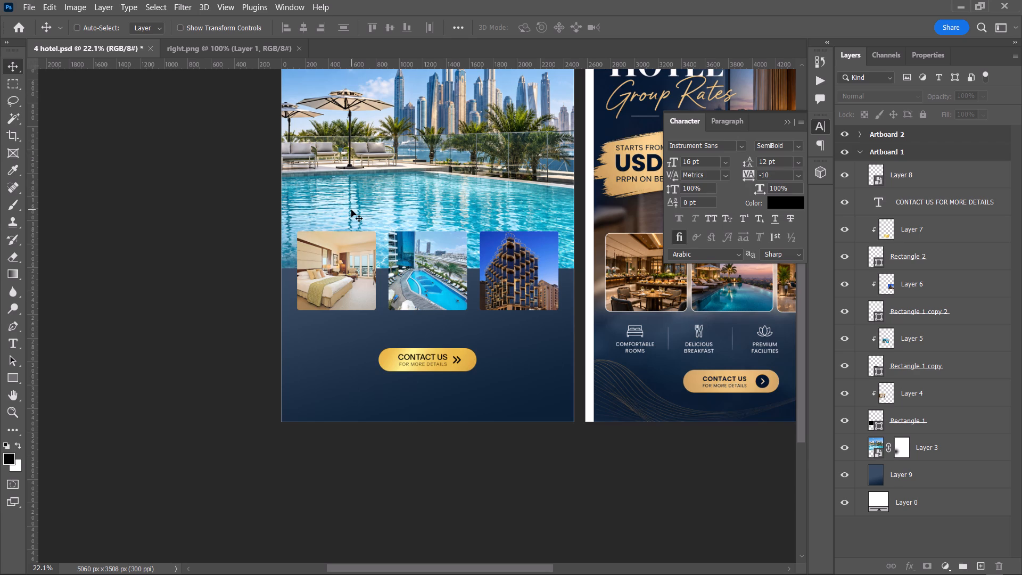
key(ctrl+z)
key(ctrl+z)
key(ctrl+z)
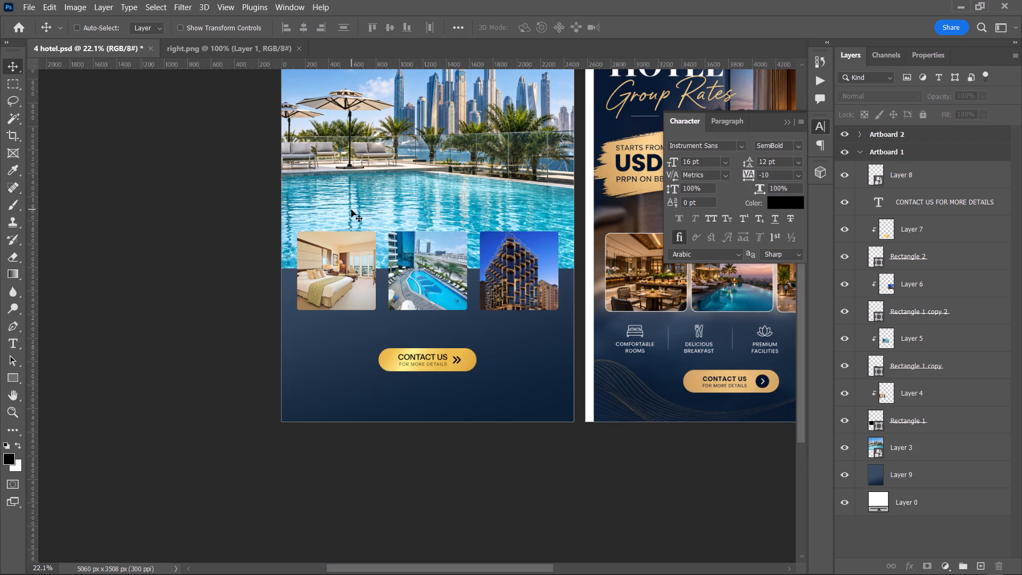
key(ctrl+shift+z)
key(ctrl+z)
Add a fresh layer mask to the pool photo layer, Layer 3.
click(335, 210)
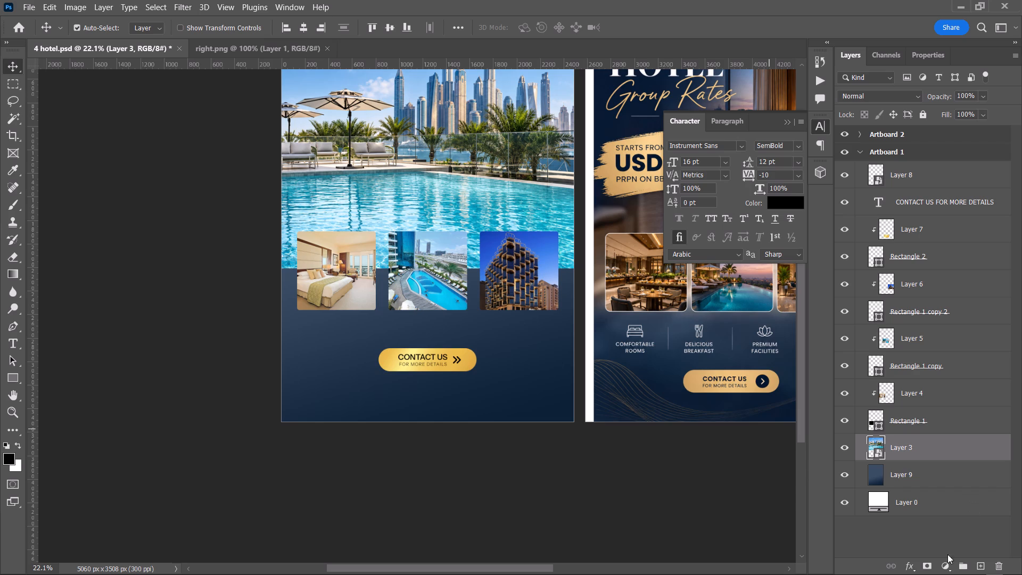
click(926, 571)
Reduce the brush to 400 px and dab black at 65% opacity on the mask at both ends of the pool photo's bottom edge.
key(b)
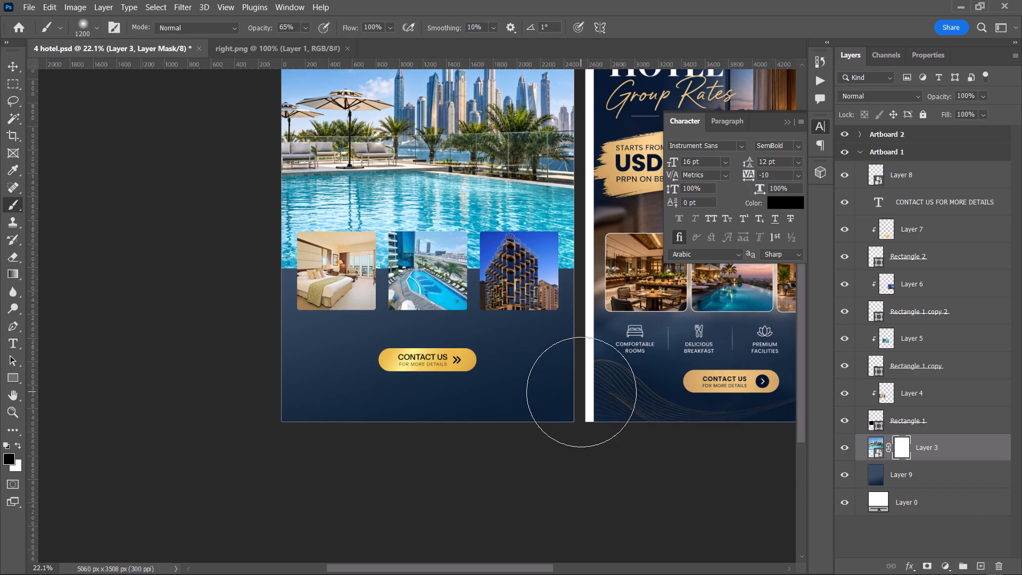
key(bracketleft)
key(bracketleft)
key(bracketleft)
key(bracketleft)
key(bracketleft)
key(bracketleft)
key(bracketleft)
key(bracketleft)
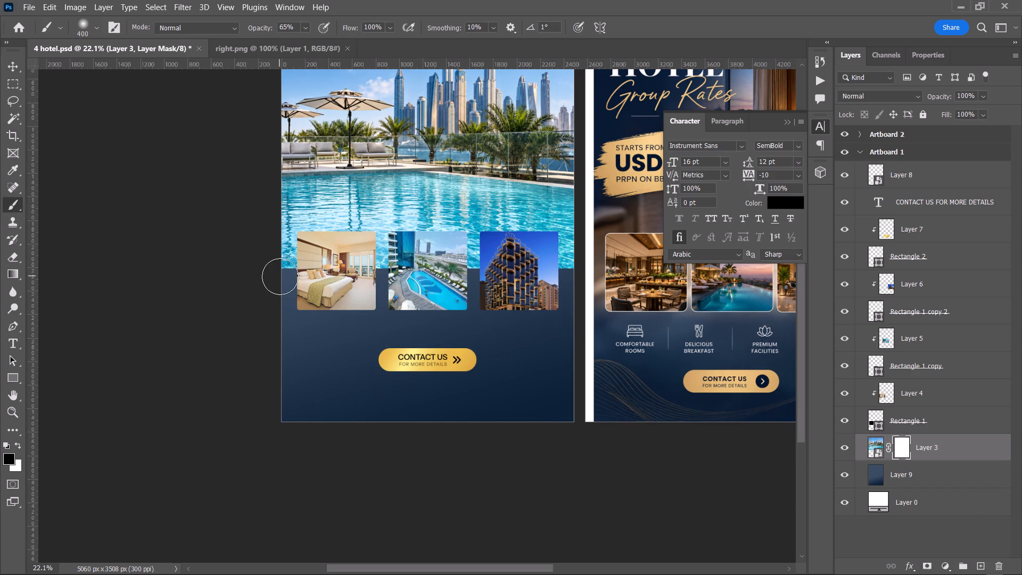
click(280, 272)
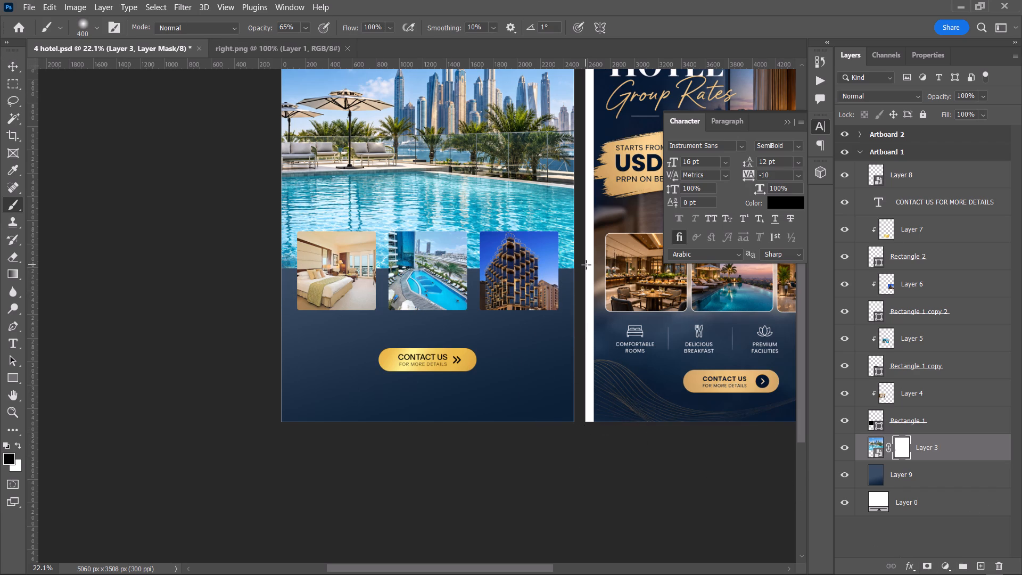
text(VV)
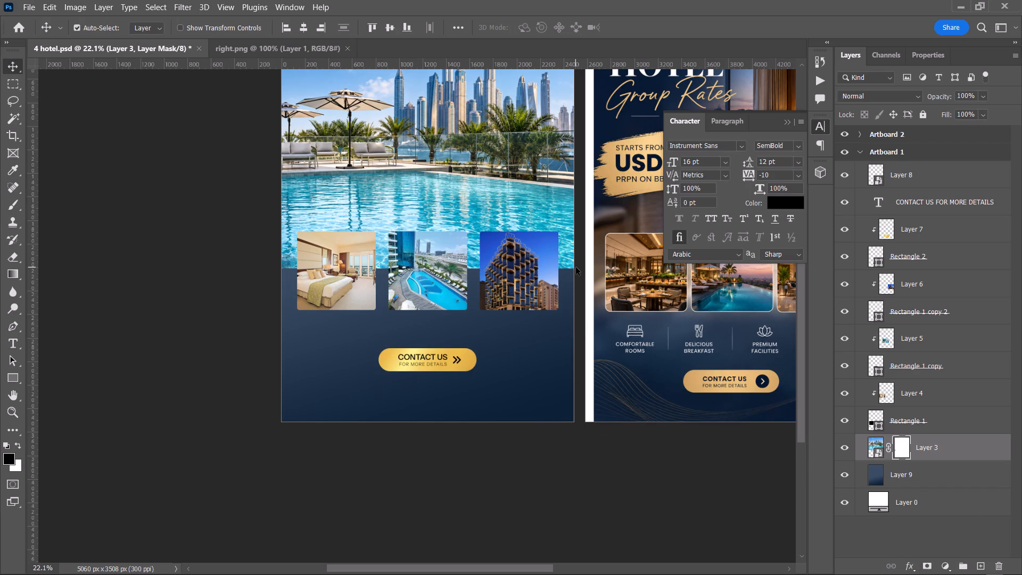
key(b)
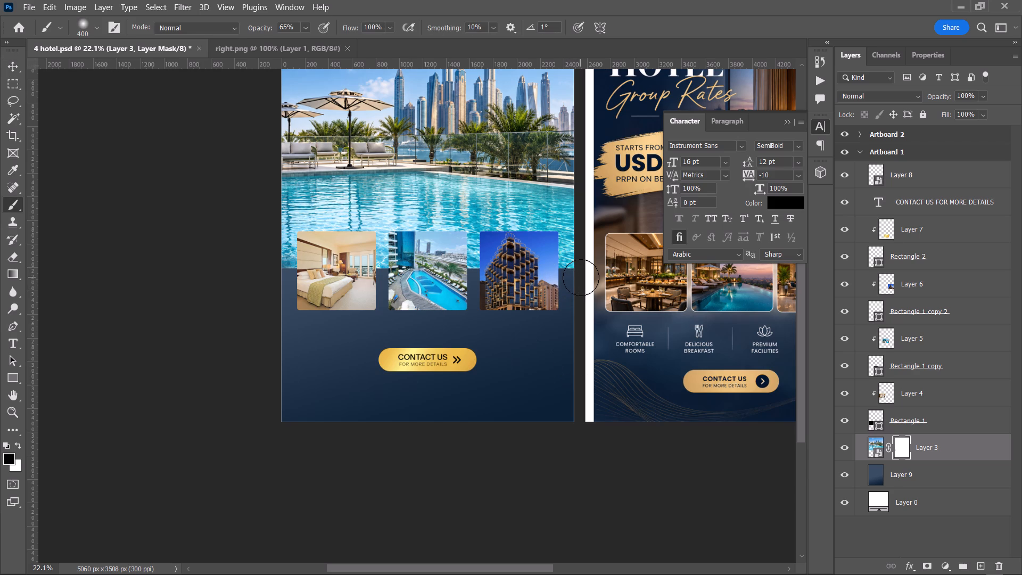
shift+double_click(581, 277)
click(579, 276)
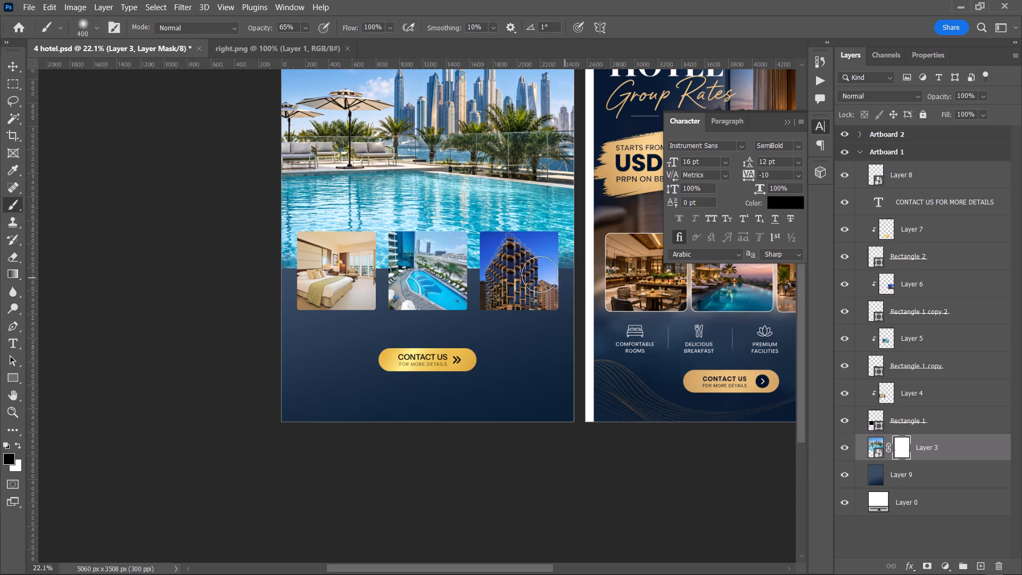
click(570, 276)
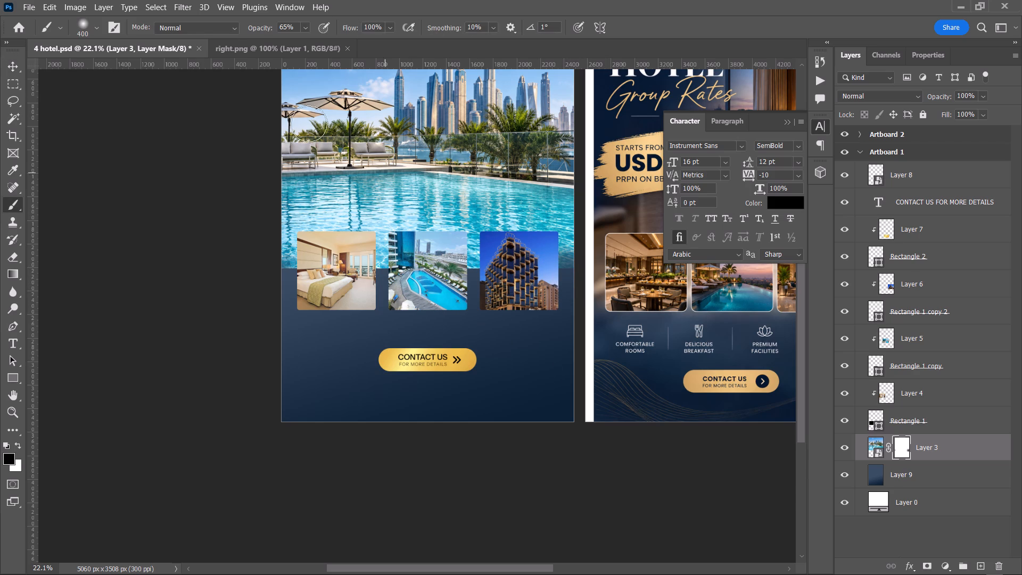
Raise the brush opacity to 100% and paint black across the mask along the pool photo's entire bottom edge to soften it into the navy.
click(300, 27)
drag(321, 43, 457, 52)
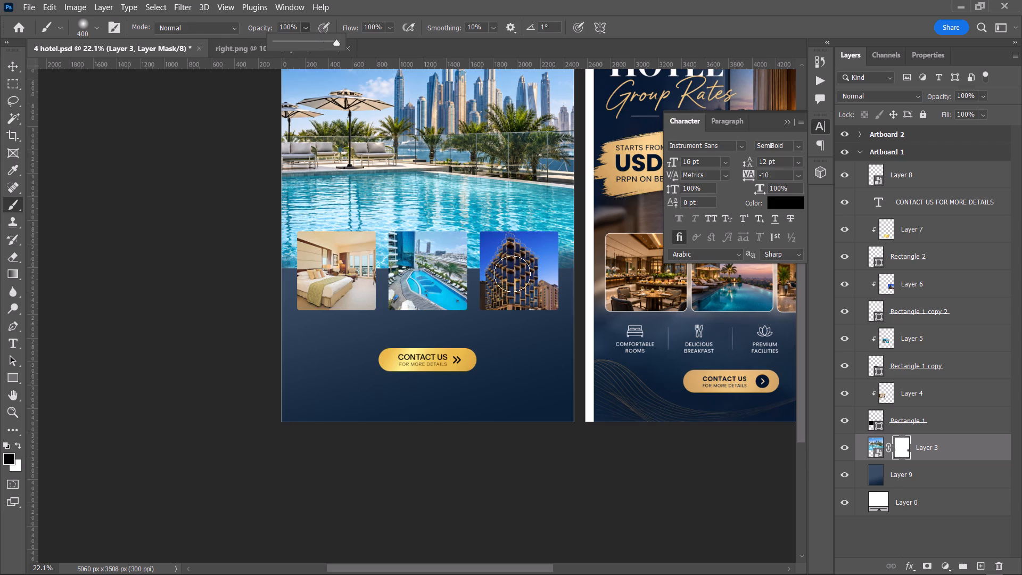
drag(589, 270, 328, 265)
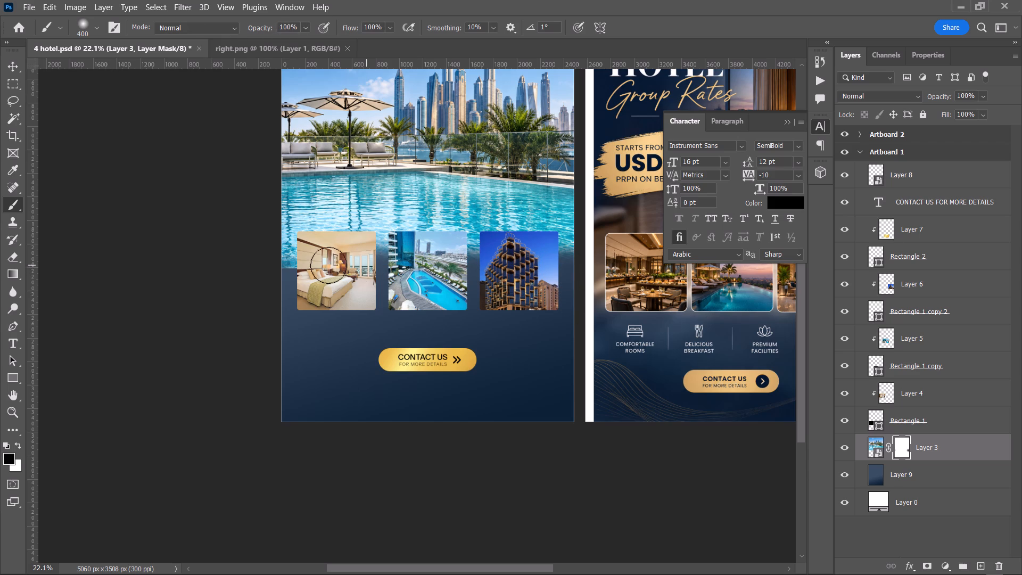
drag(328, 265, 243, 261)
shift+click(273, 266)
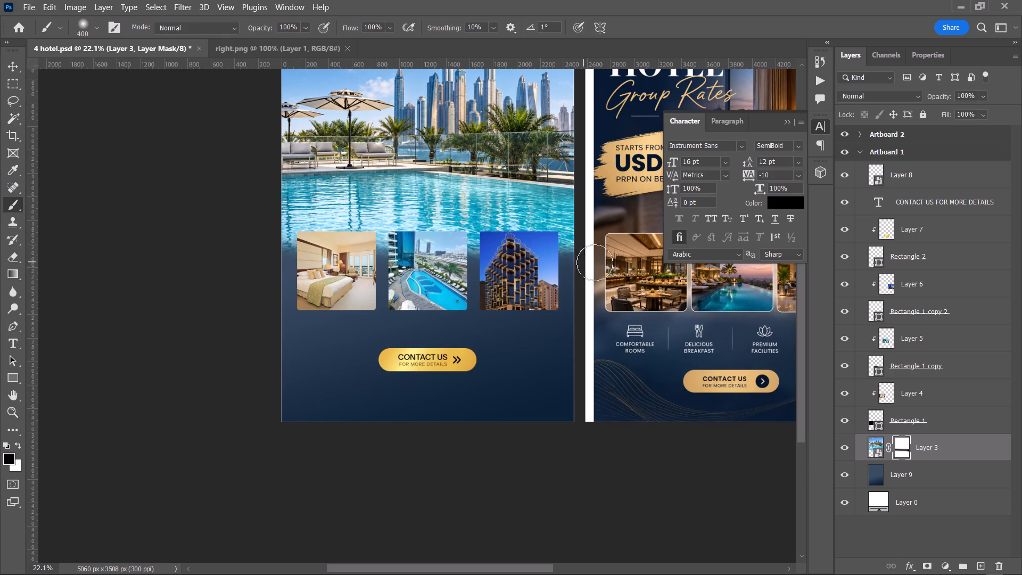
shift+click(591, 261)
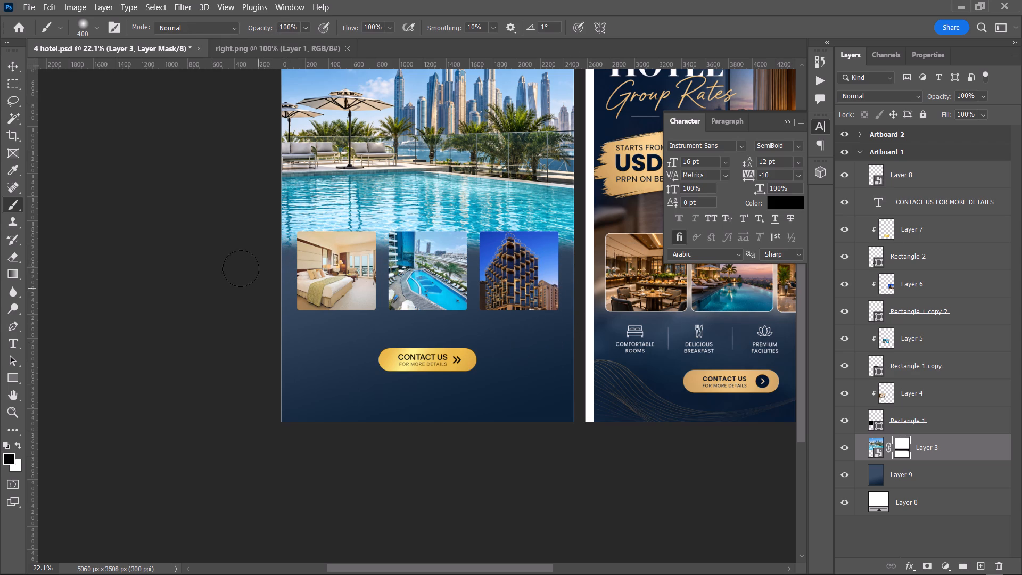
click(6, 64)
click(101, 244)
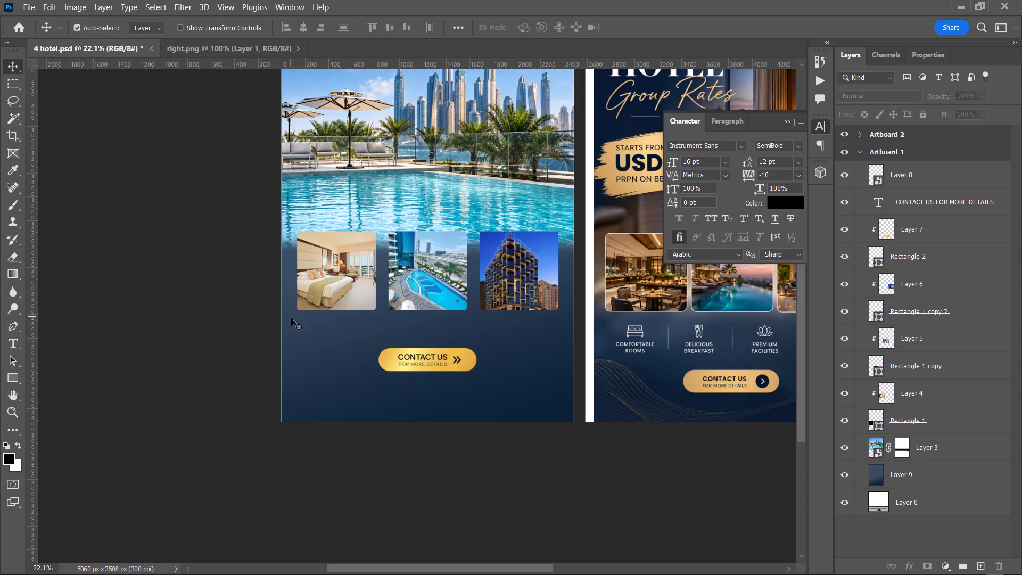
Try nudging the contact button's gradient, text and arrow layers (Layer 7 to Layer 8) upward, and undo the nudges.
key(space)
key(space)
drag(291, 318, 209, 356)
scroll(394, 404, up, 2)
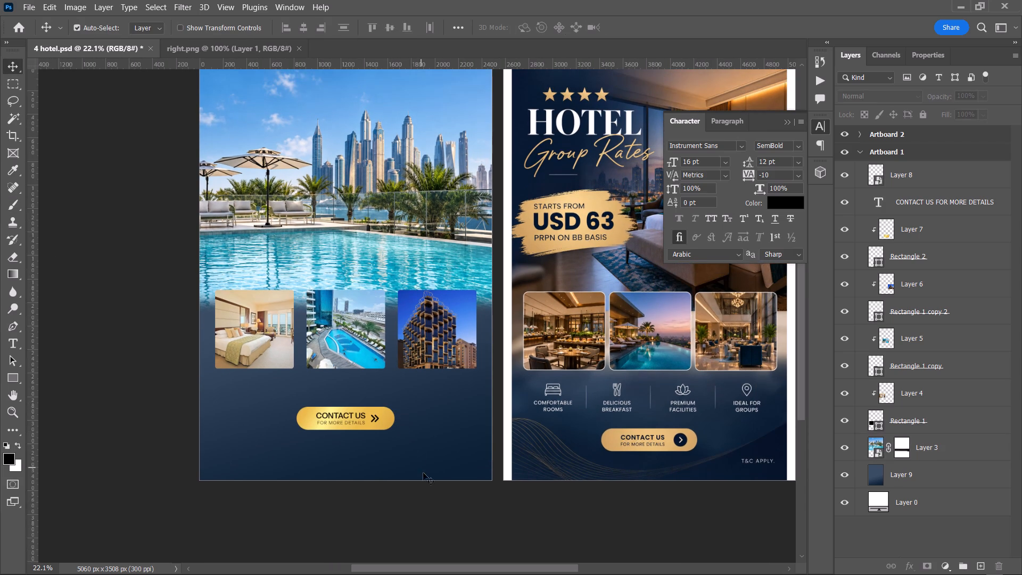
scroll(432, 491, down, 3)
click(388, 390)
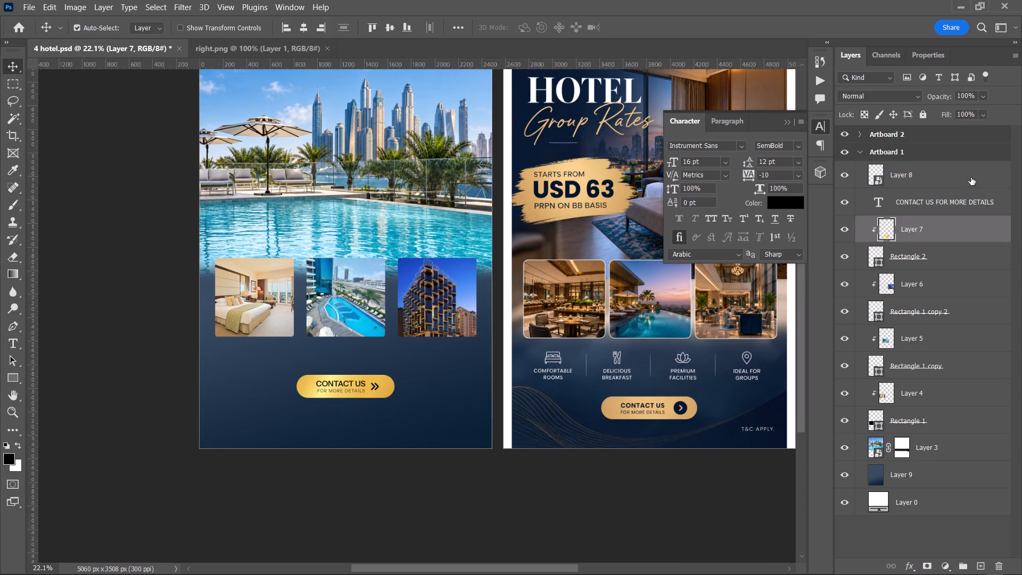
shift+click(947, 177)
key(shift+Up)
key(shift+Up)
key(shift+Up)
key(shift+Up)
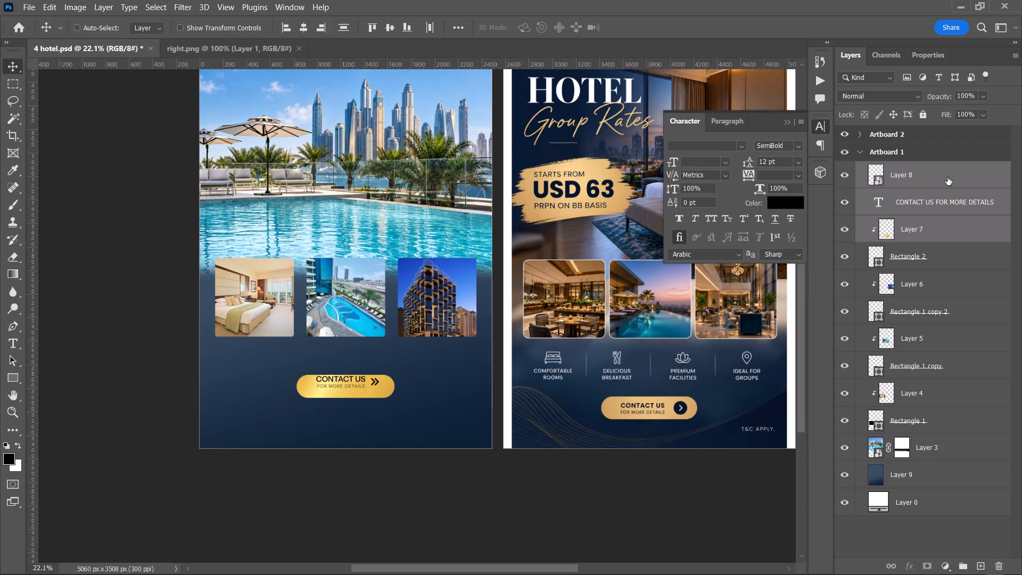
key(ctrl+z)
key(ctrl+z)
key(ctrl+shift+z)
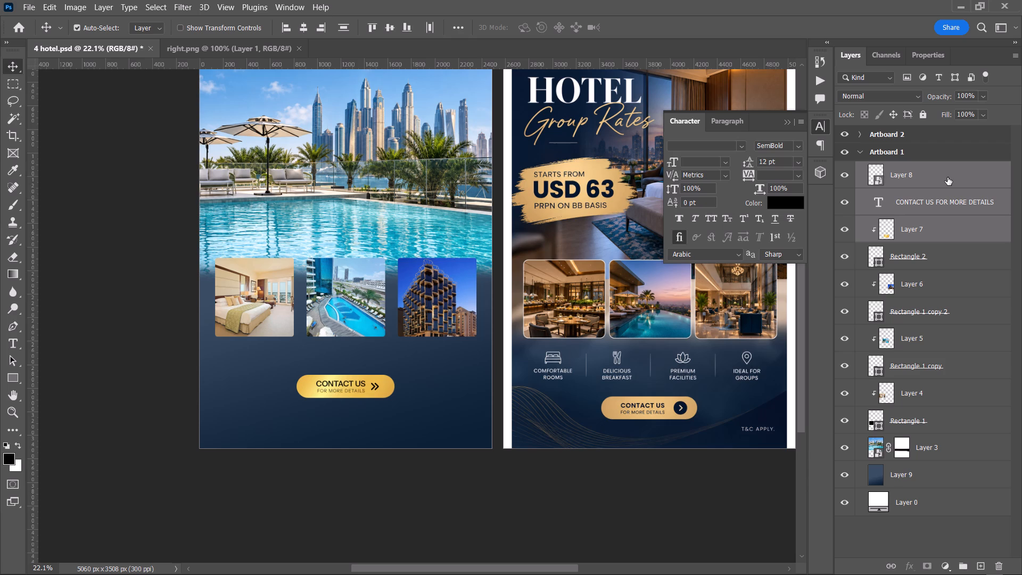
Move the whole contact button, from Rectangle 2 to Layer 8, up about 80 px on the flyer.
click(977, 259)
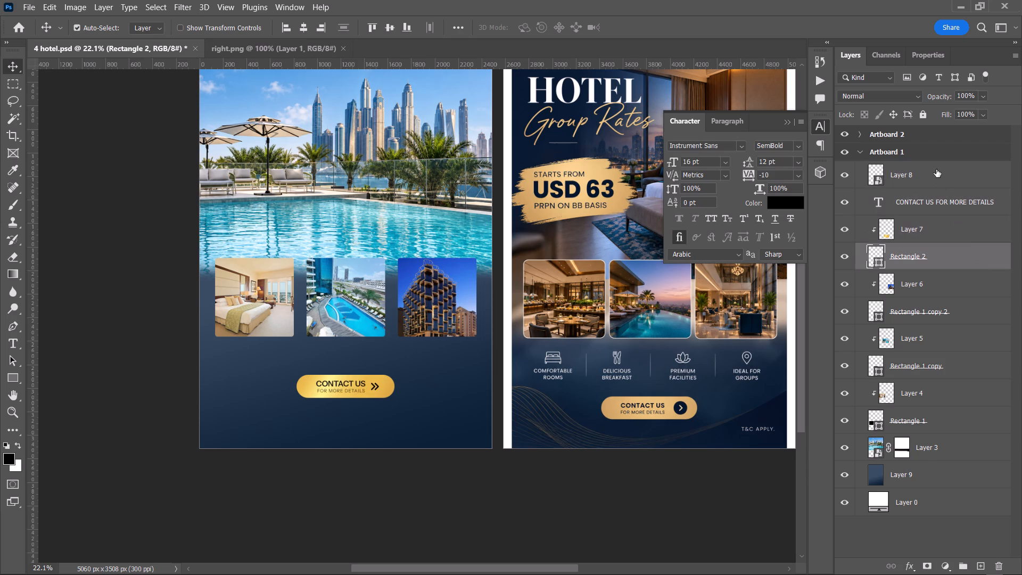
shift+click(936, 169)
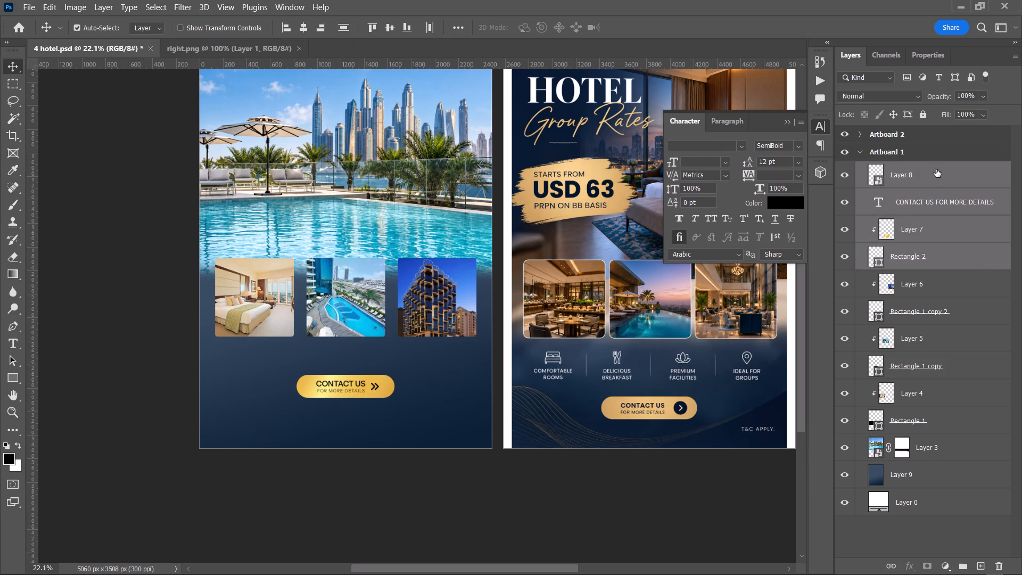
key(shift+Up)
key(shift+Up)
key(shift+Up)
key(shift+Up)
key(shift+Up)
key(shift+Up)
key(shift+Up)
key(shift+Up)
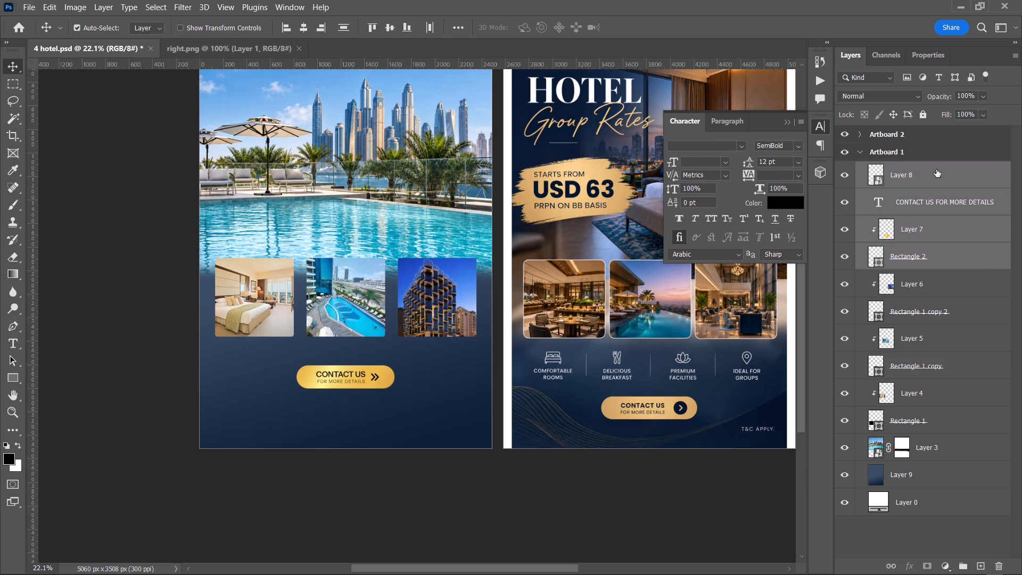
Close the right.png document.
click(299, 48)
Bring the Golden Flowing Wave Ornament image from Downloads into the 4 hotel flyer, over the navy area beside the contact button.
key(ctrl+o)
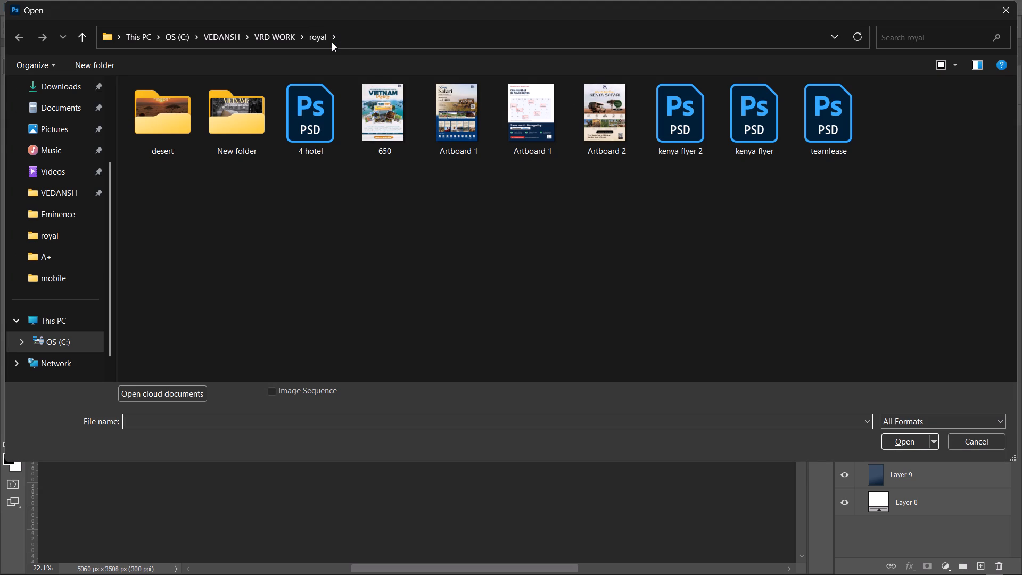
click(51, 91)
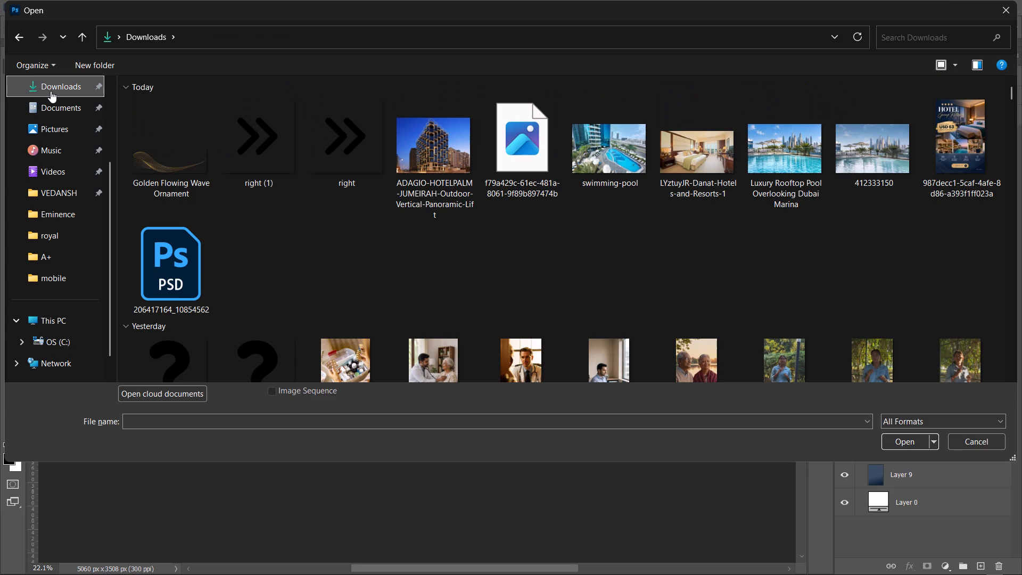
double_click(196, 136)
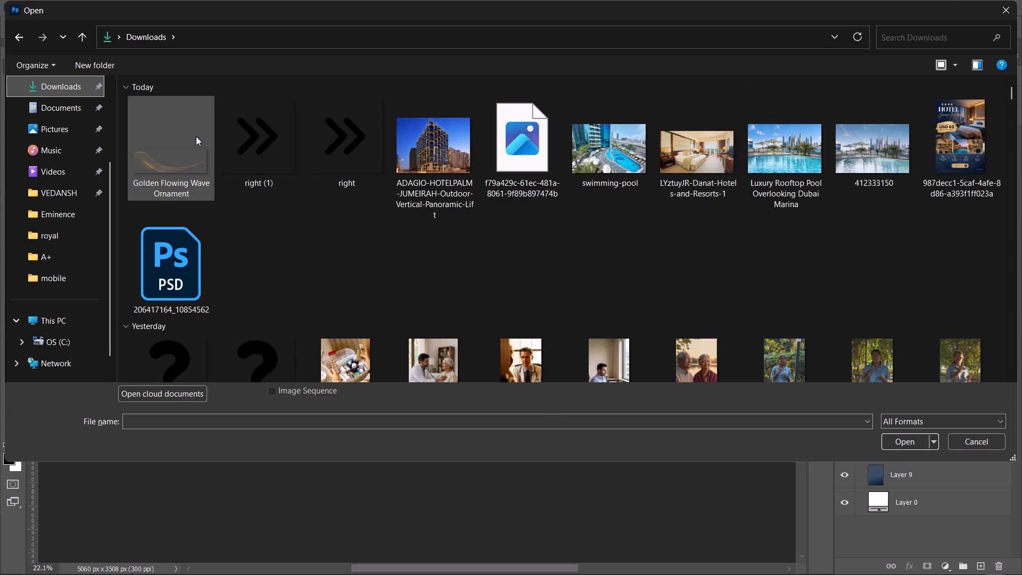
drag(263, 356, 111, 94)
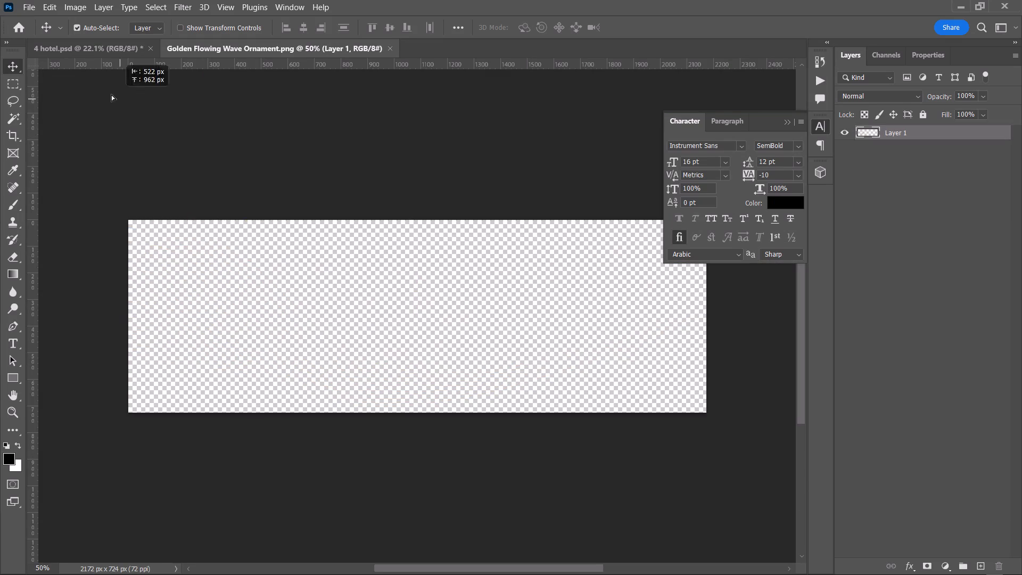
drag(111, 94, 257, 408)
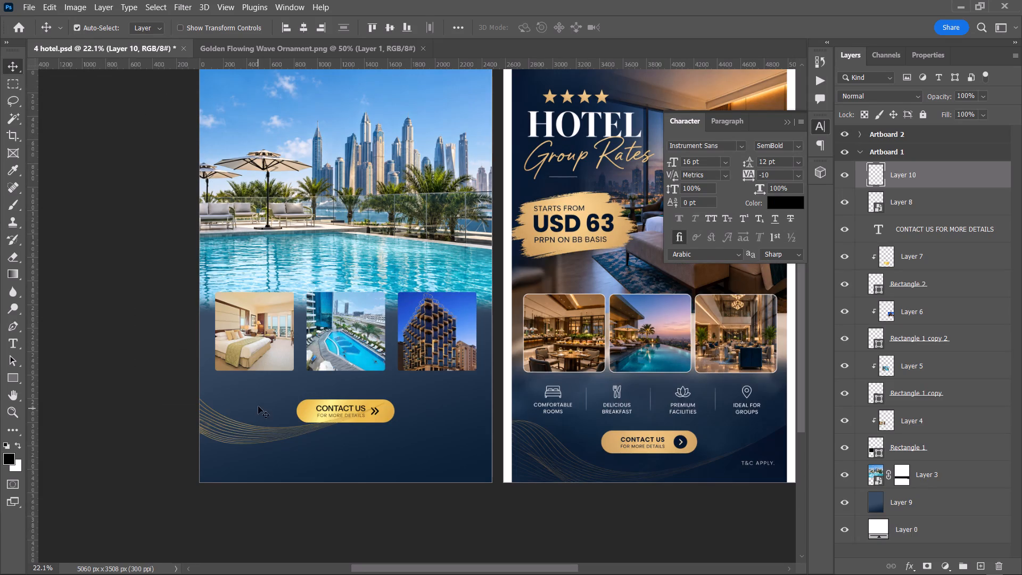
Place the golden wave lower across the navy area from the flyer's left edge and scale it to about 123%.
drag(251, 440, 399, 483)
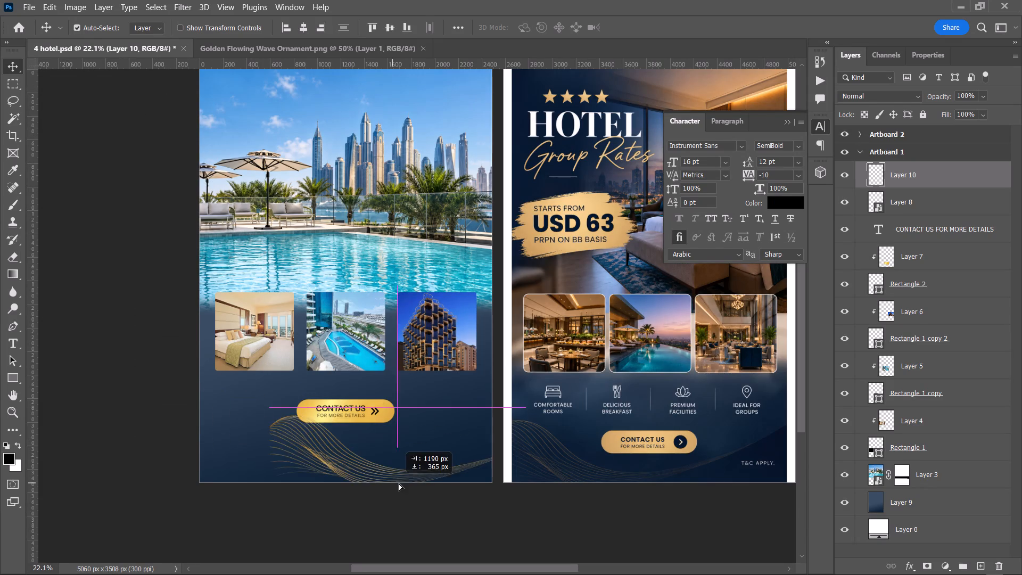
drag(399, 483, 312, 468)
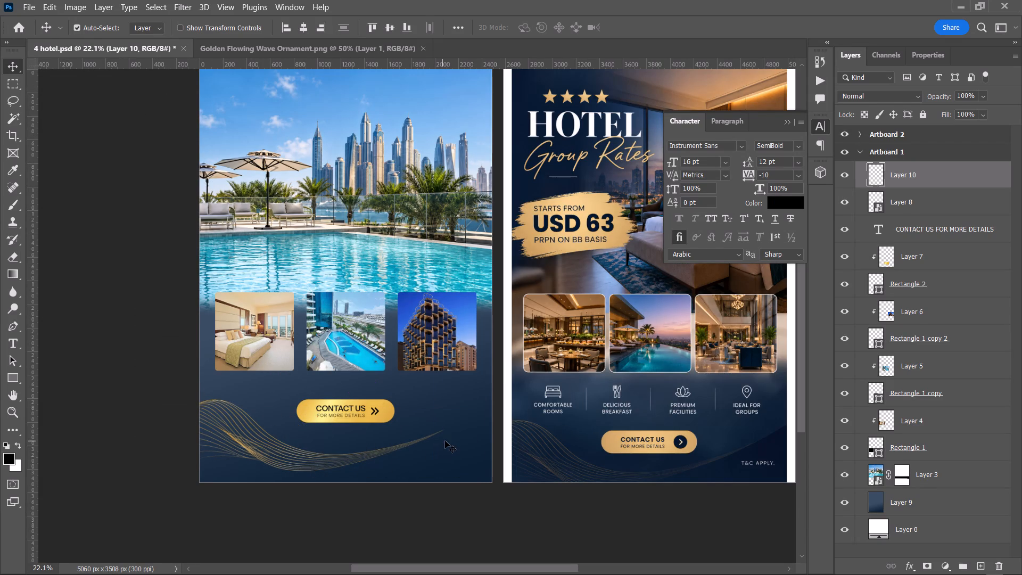
key(ctrl+t)
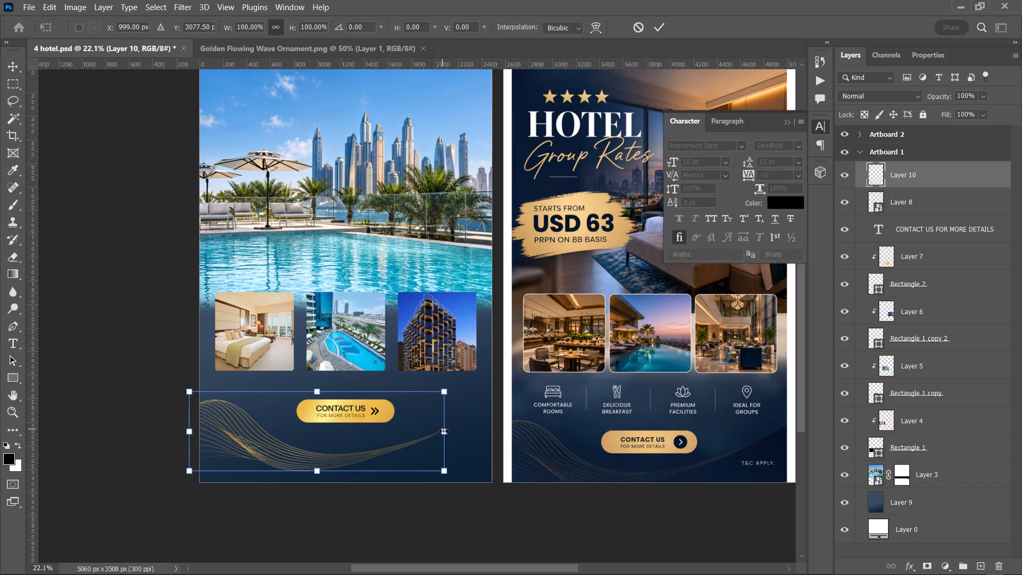
drag(448, 434, 507, 428)
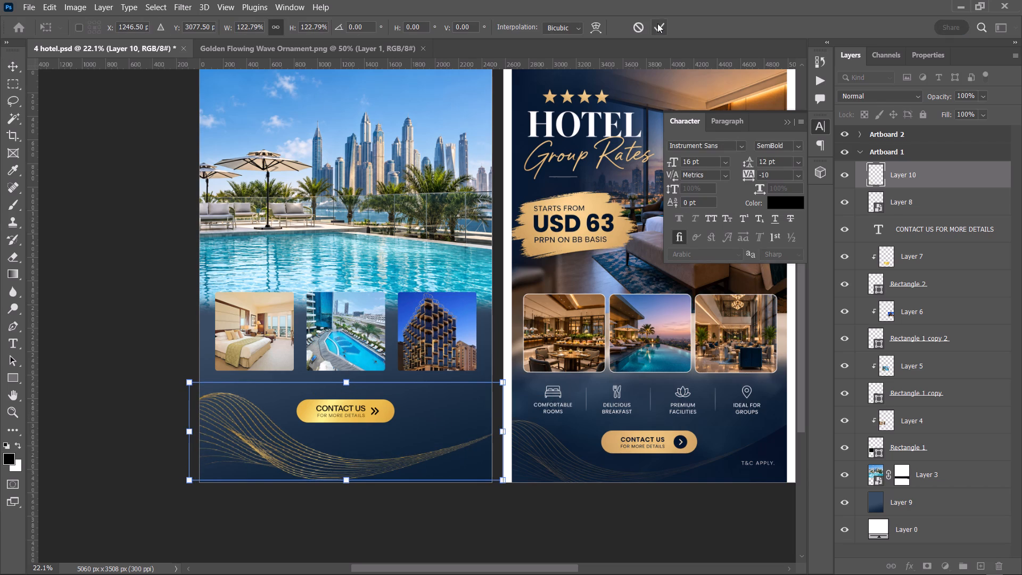
click(657, 21)
click(410, 532)
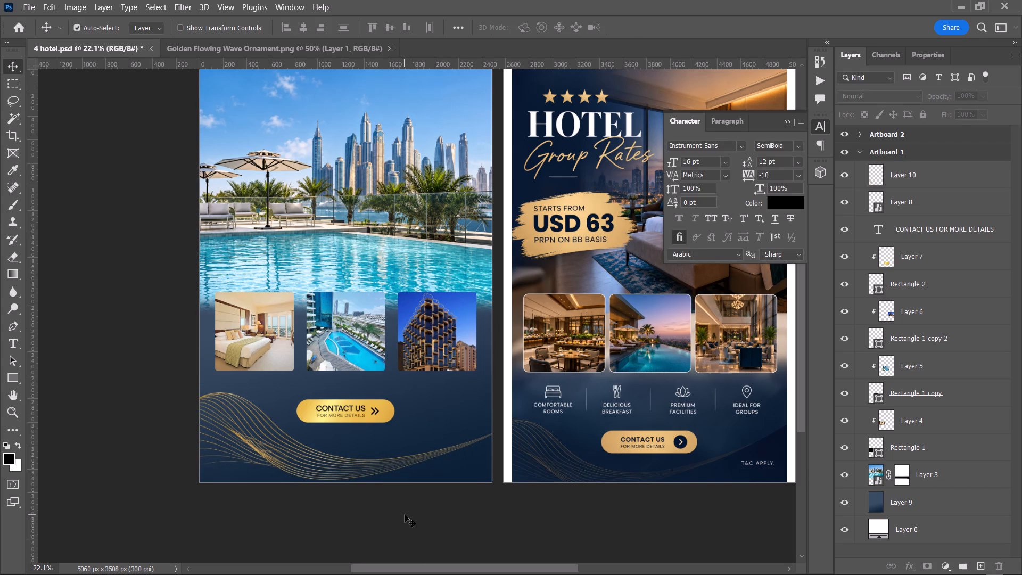
Set the golden wave layer's (Layer 10) blending mode to Color Dodge and save the flyer.
click(334, 474)
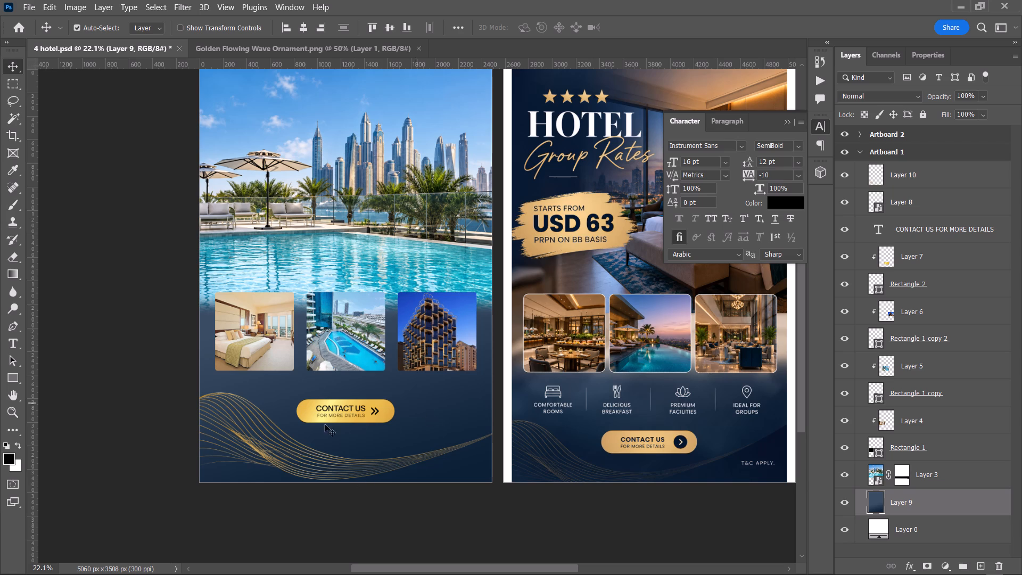
click(317, 457)
click(317, 461)
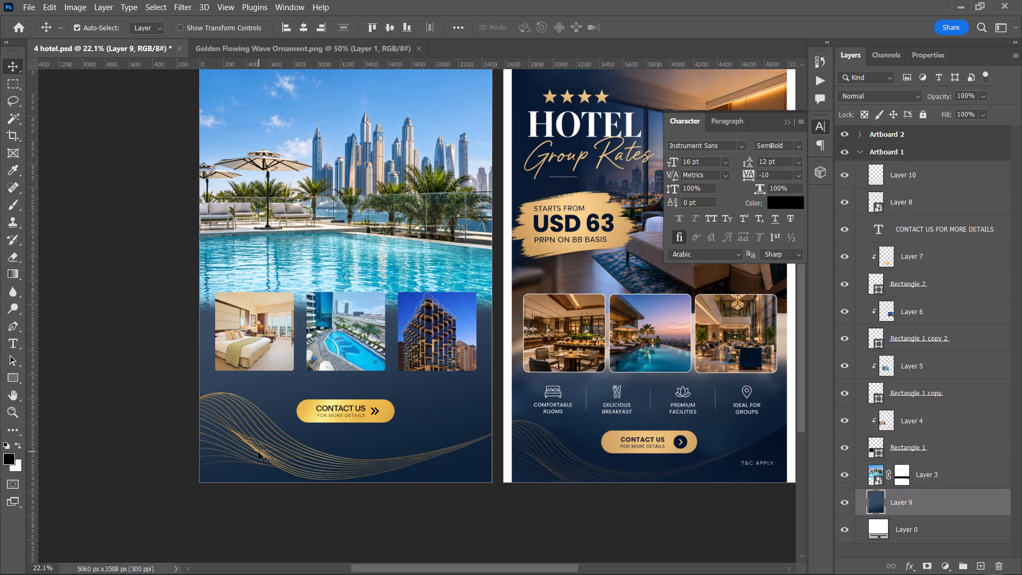
click(258, 452)
click(982, 93)
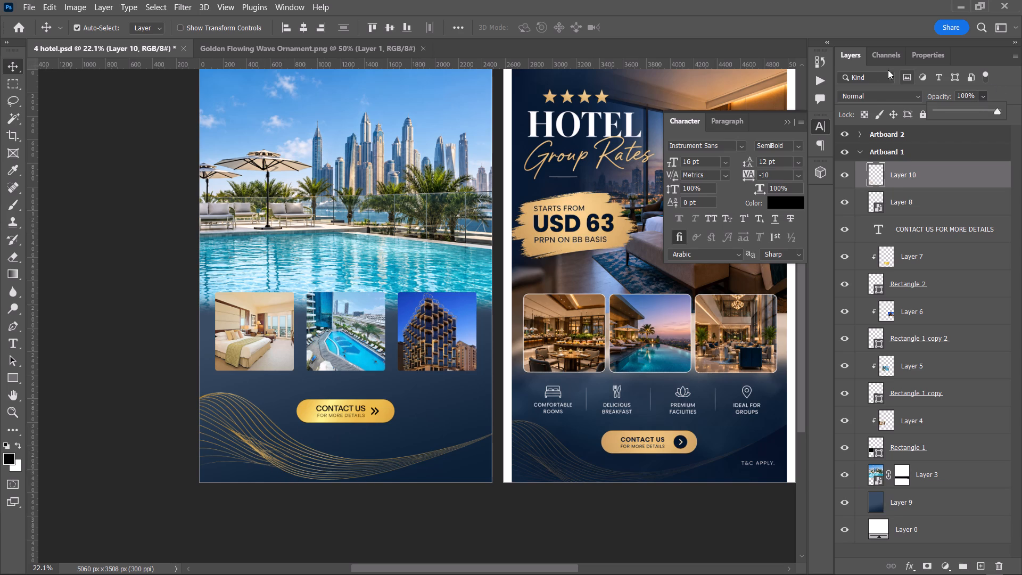
click(878, 96)
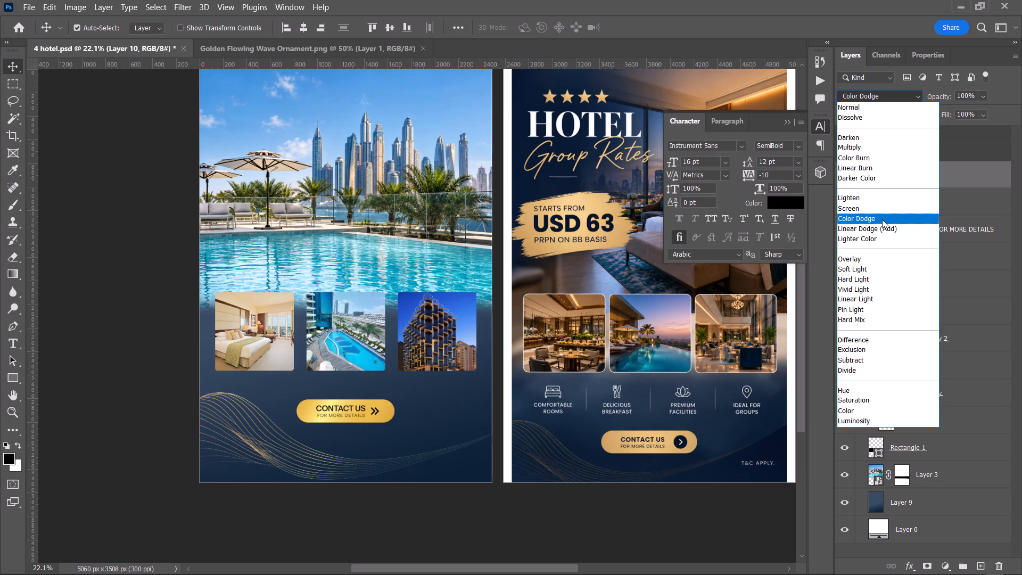
click(882, 219)
click(385, 499)
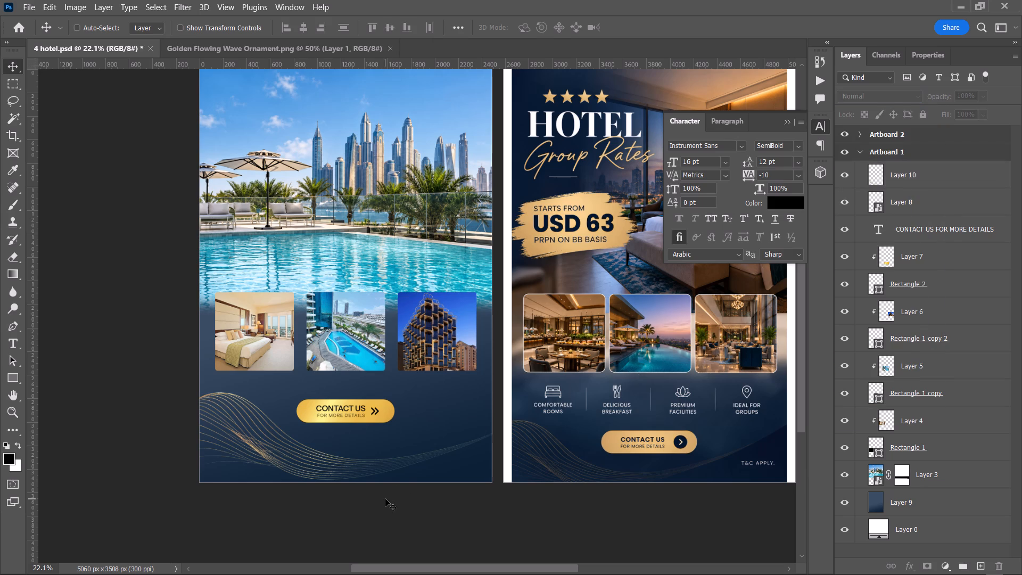
key(ctrl+s)
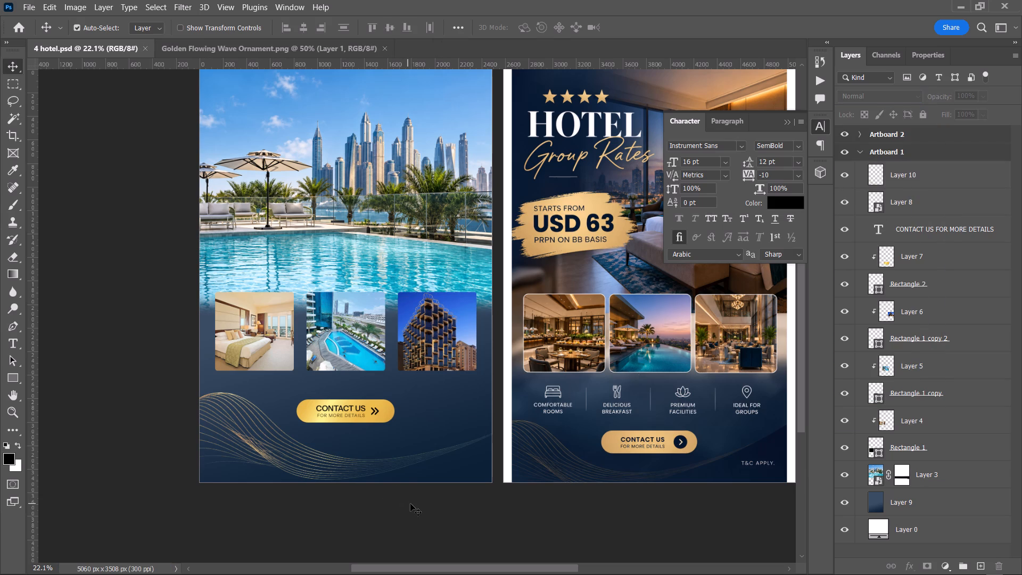
Move the three hotel photos with their frames, from Rectangle 1 to Layer 6, up about 170 px.
click(434, 350)
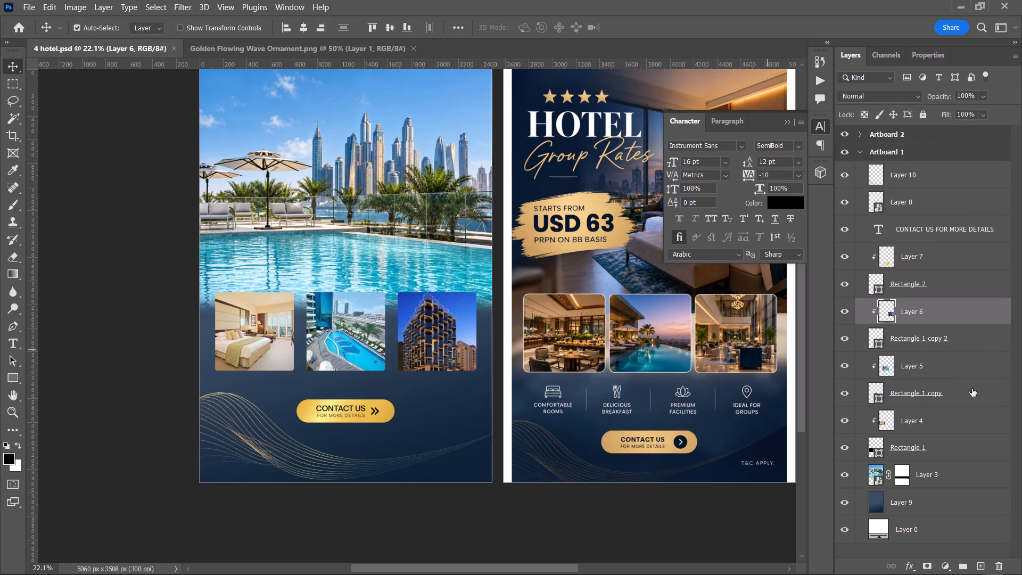
click(938, 442)
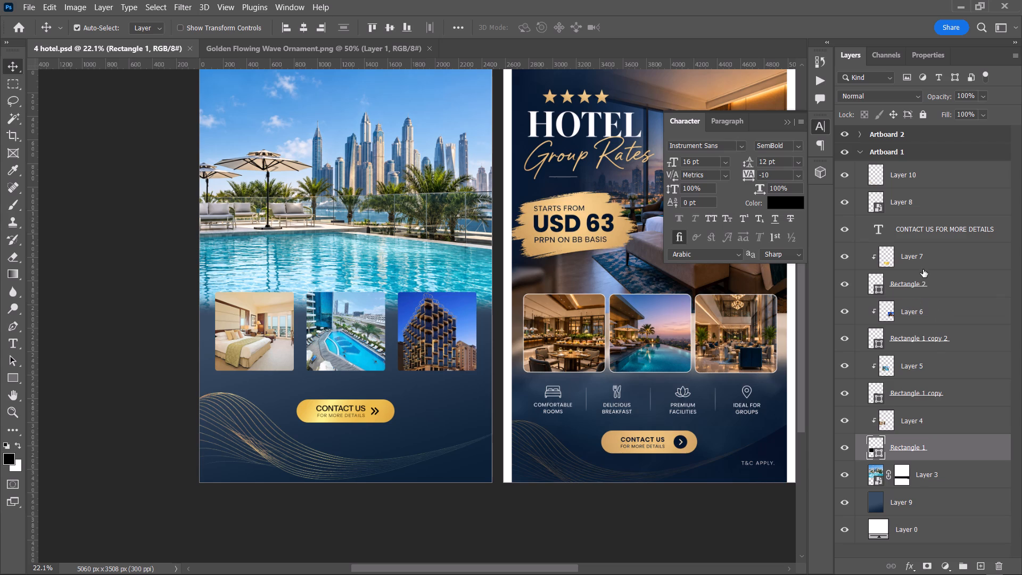
shift+click(923, 262)
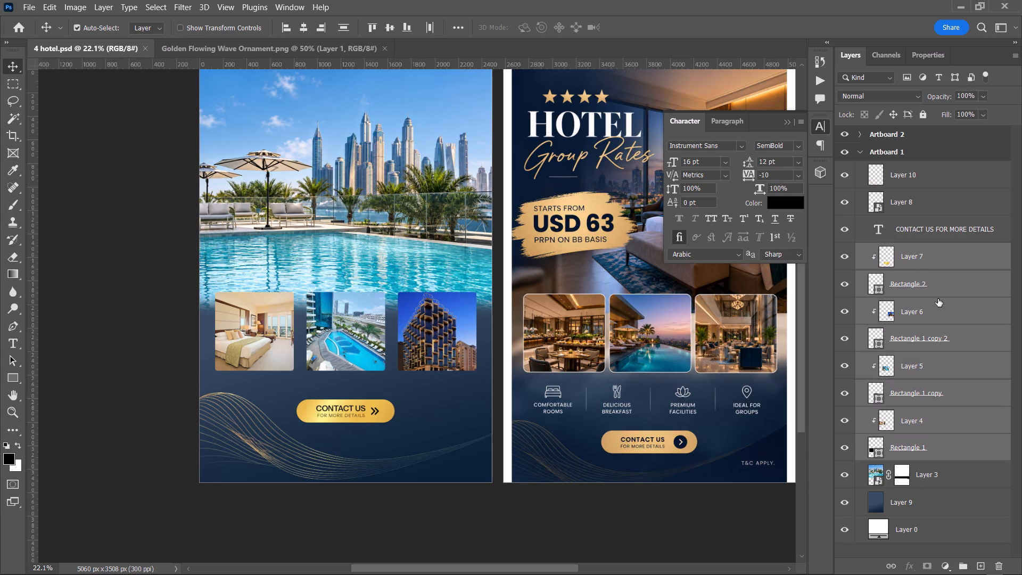
click(944, 450)
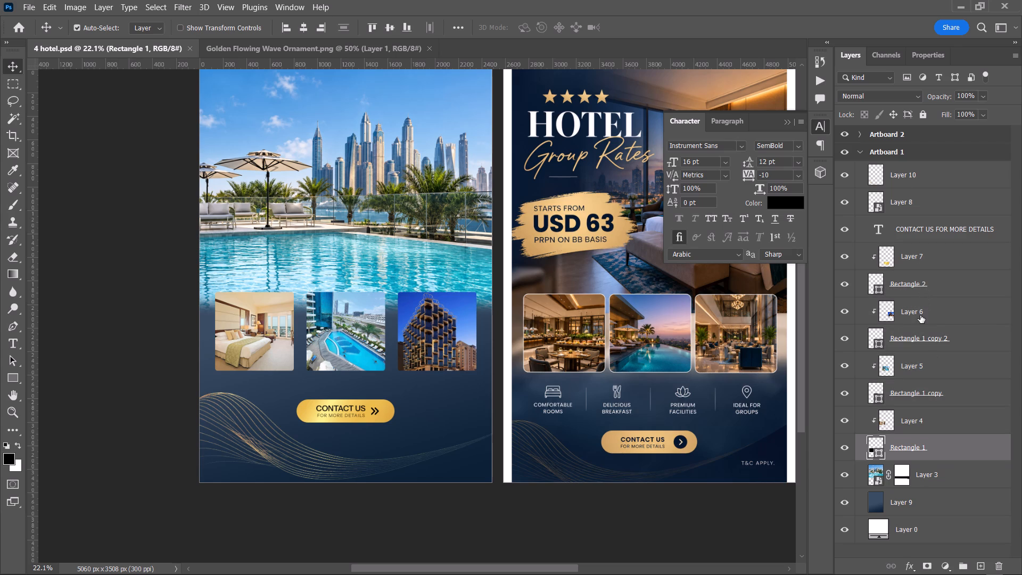
shift+click(920, 315)
key(shift+Up)
key(shift+Up)
key(shift+Up)
key(shift+Up)
key(shift+Up)
key(shift+Up)
key(shift+Up)
key(shift+Up)
key(shift+Up)
key(shift+Up)
key(shift+Up)
key(shift+Up)
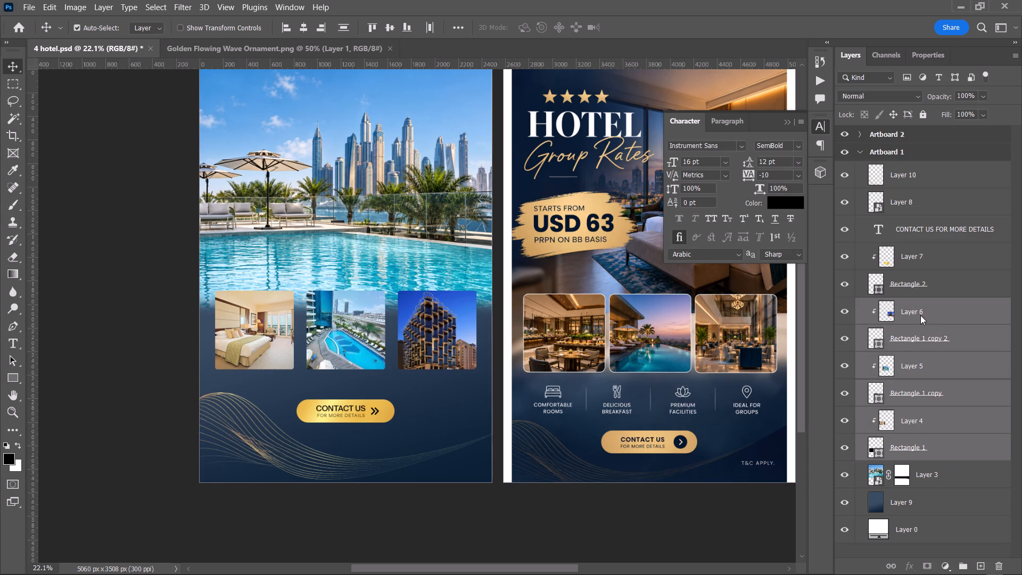
key(shift+Up)
key(shift+Up)
key(shift+Up)
key(shift+Up)
key(shift+Up)
key(shift+Up)
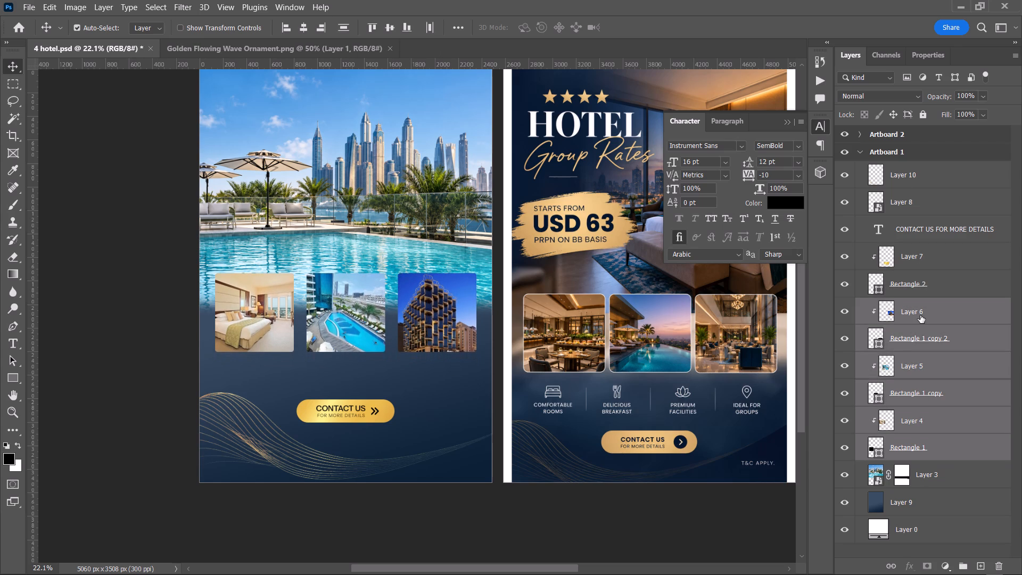
click(65, 341)
Save the 4 hotel flyer document.
scroll(65, 341, up, 6)
key(space)
key(space)
key(space)
key(space)
drag(65, 341, 15, 322)
scroll(205, 394, up, 1)
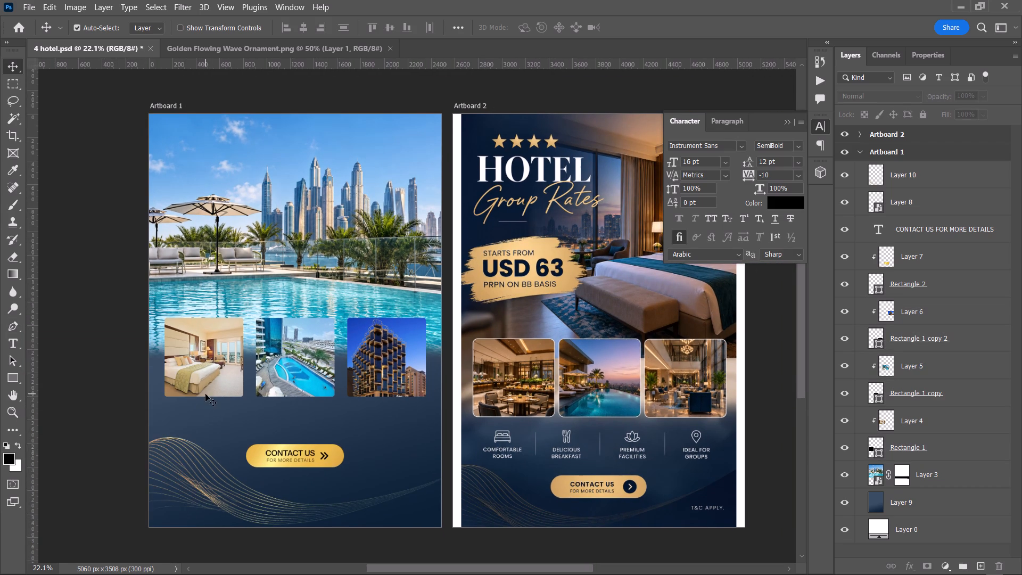
scroll(205, 394, up, 6)
key(space)
drag(290, 331, 314, 342)
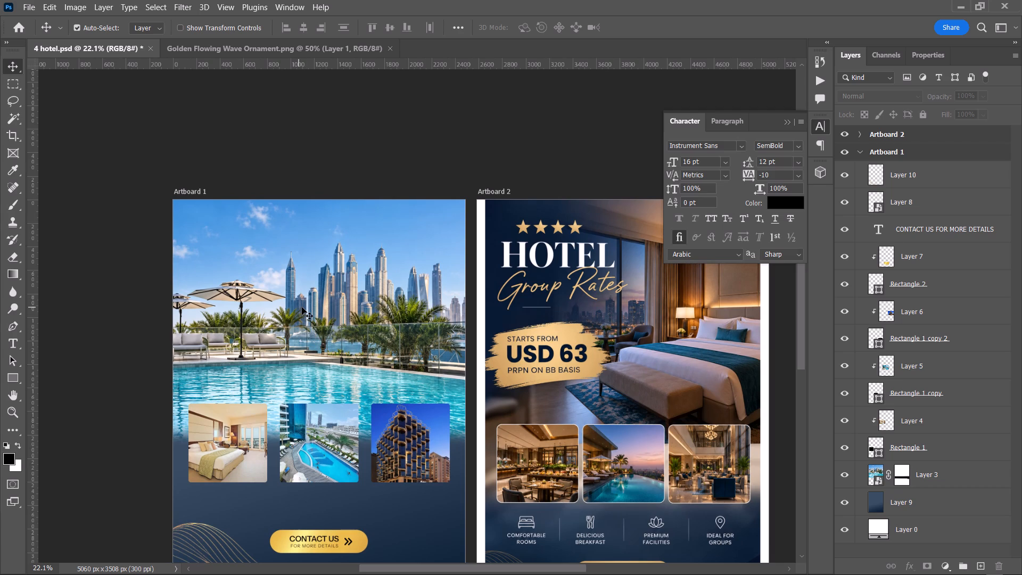
key(ctrl+s)
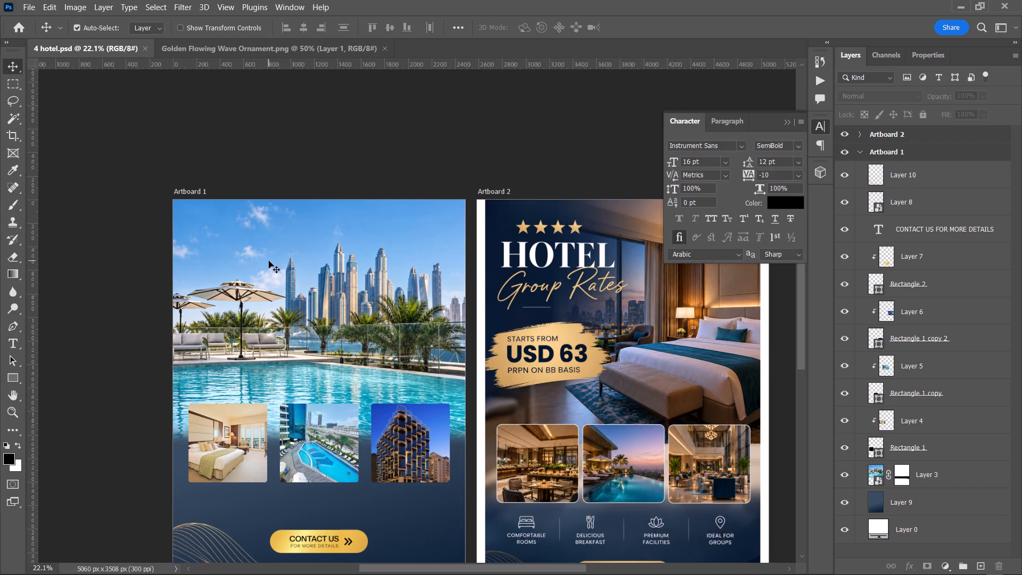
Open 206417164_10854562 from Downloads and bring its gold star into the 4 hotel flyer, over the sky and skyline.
key(ctrl+o)
double_click(171, 268)
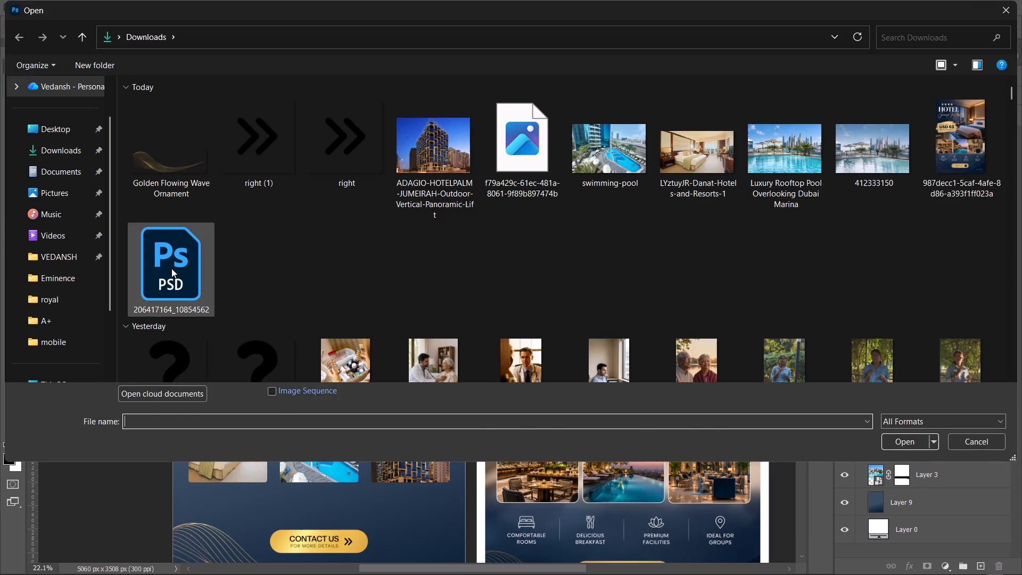
drag(407, 330, 183, 95)
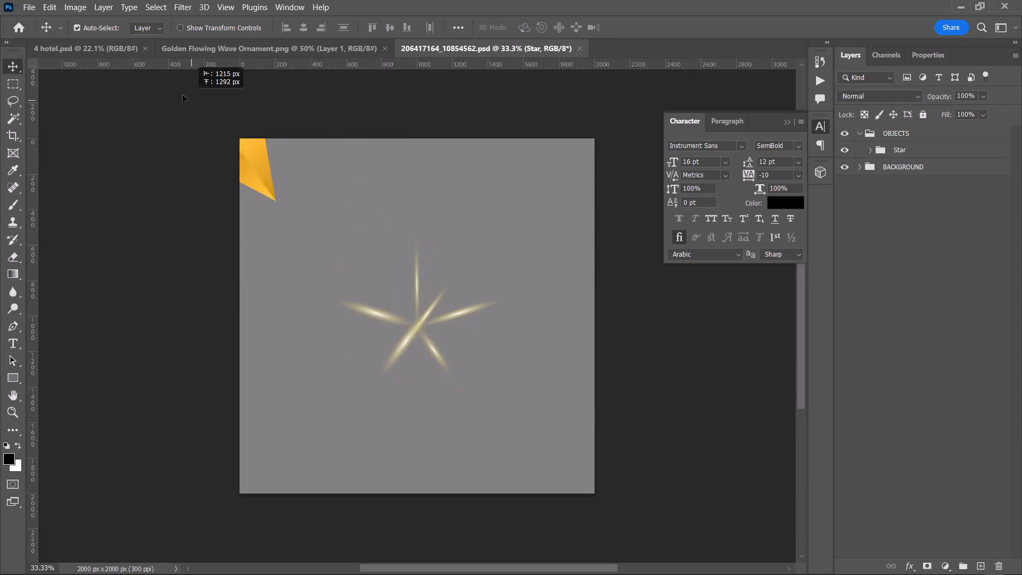
drag(183, 95, 273, 313)
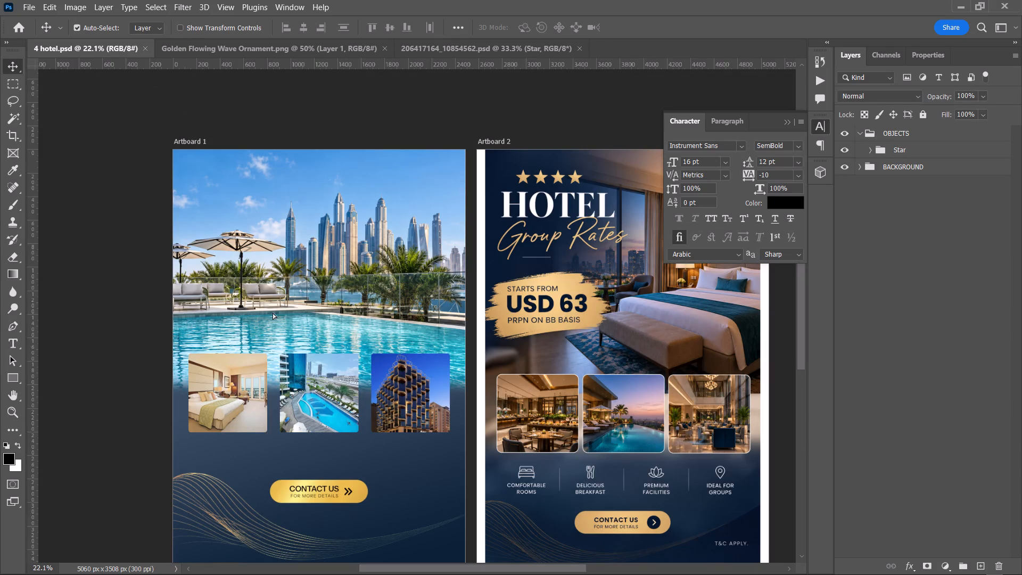
drag(270, 306, 256, 238)
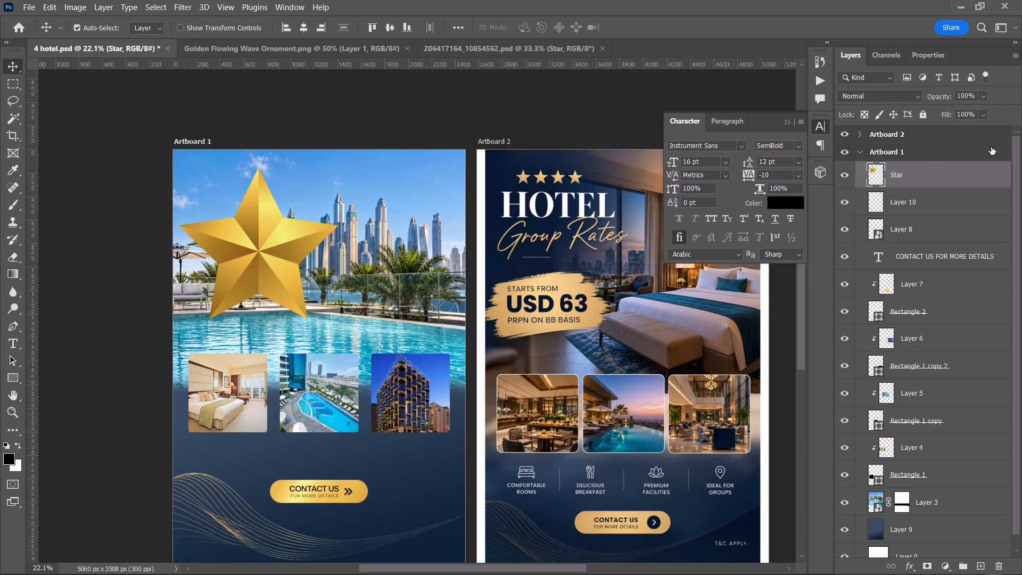
Convert the Star layer to a smart object and save the flyer.
right_click(953, 177)
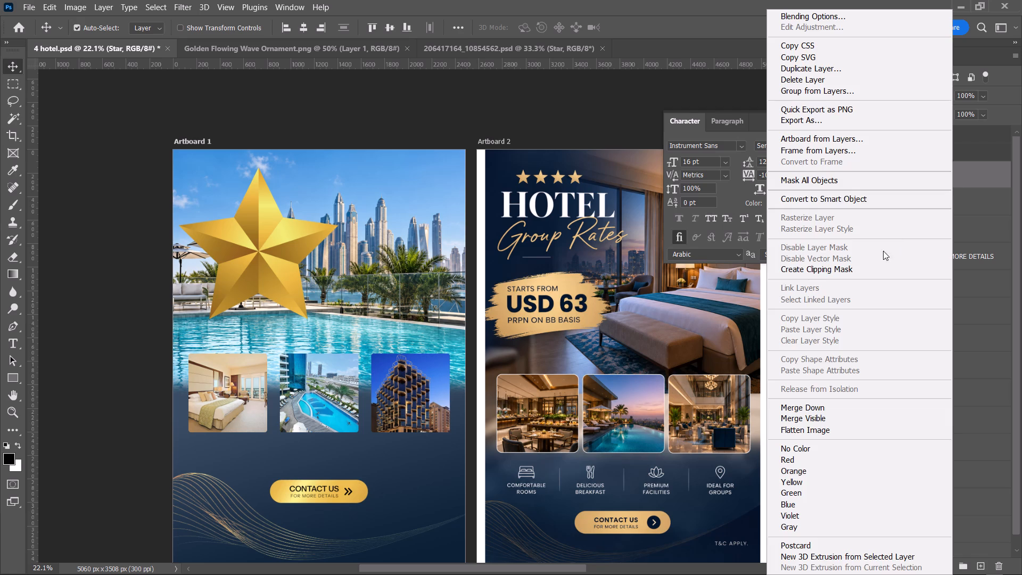
click(872, 201)
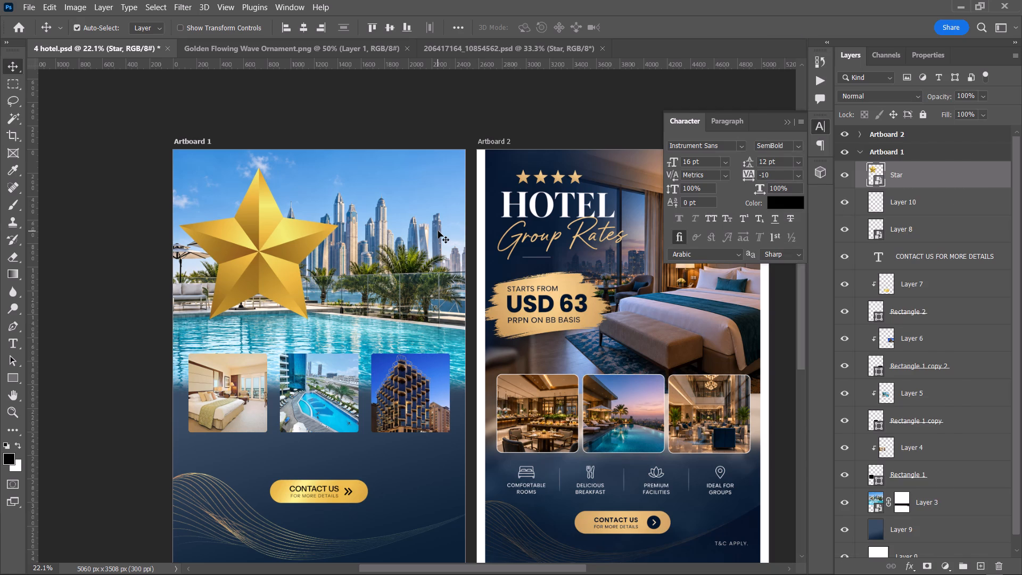
key(ctrl+s)
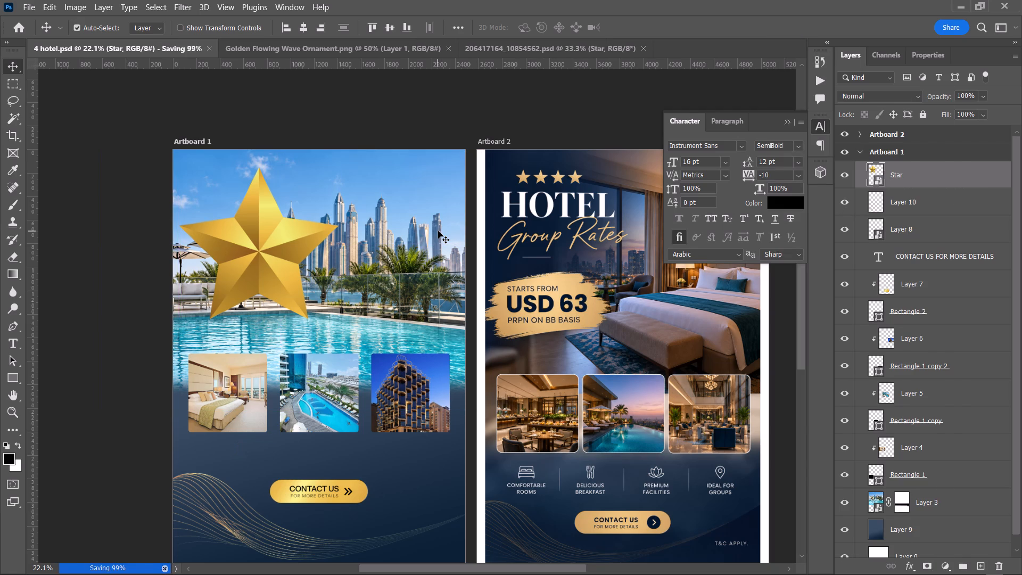